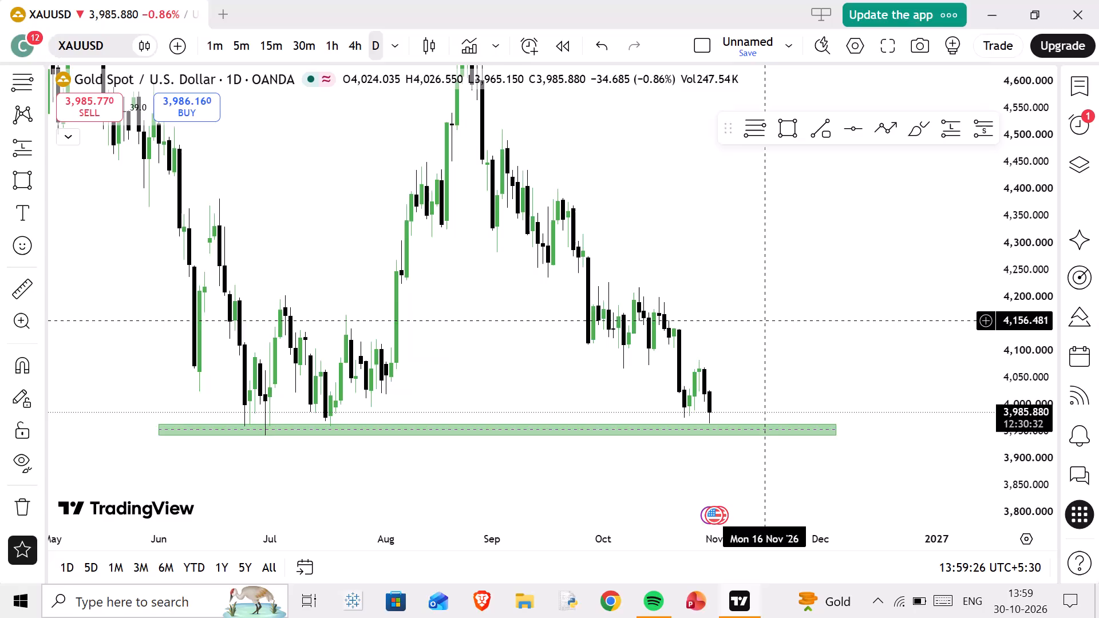
# Switch the XAUUSD chart to the 5-minute timeframe.
pyautogui.click(234, 34)
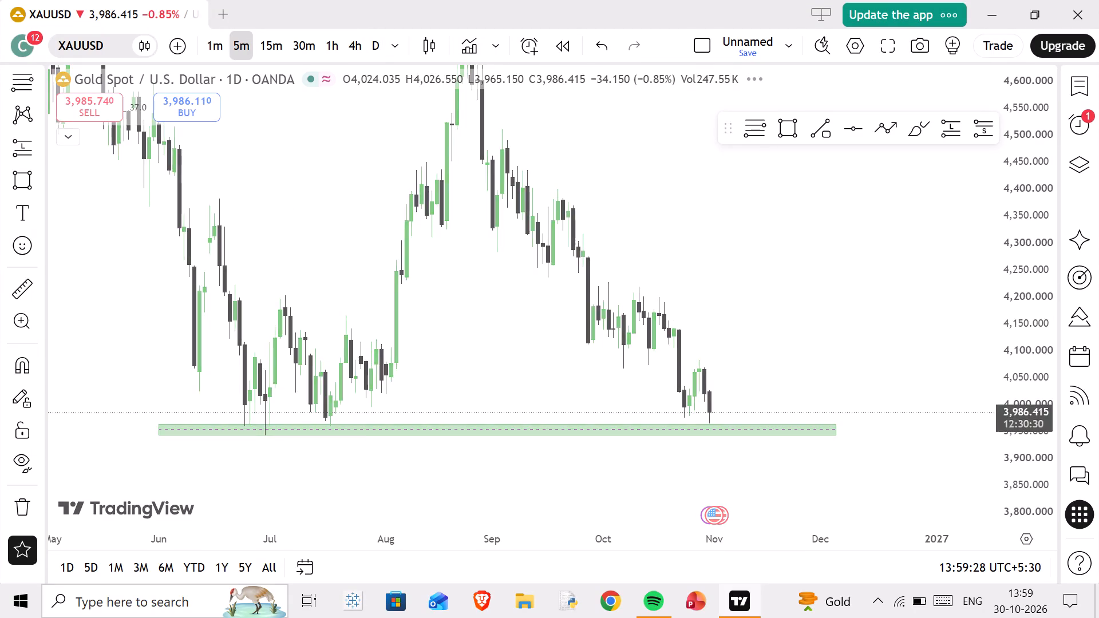
pyautogui.rightClick(460, 256)
pyautogui.click(501, 138)
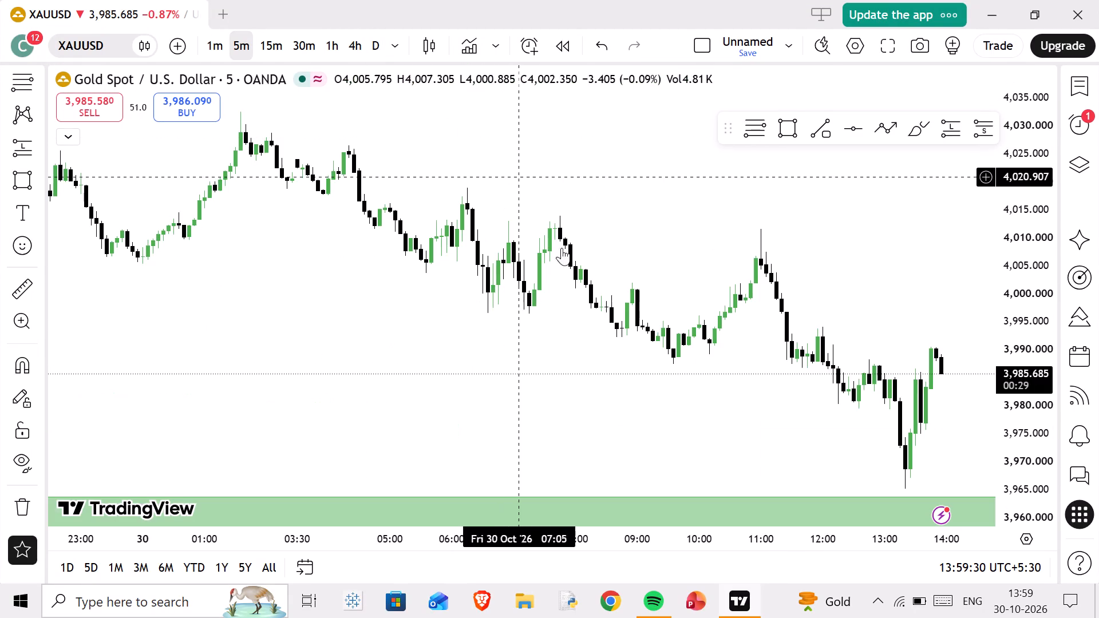
# Draw a rectangle zone from about 3,990.4 down to 3,987.5, spanning 09:20 to 16:00 on 30 October.
pyautogui.moveTo(794, 380); pyautogui.dragTo(384, 348)
pyautogui.scroll(1, 997, 403)
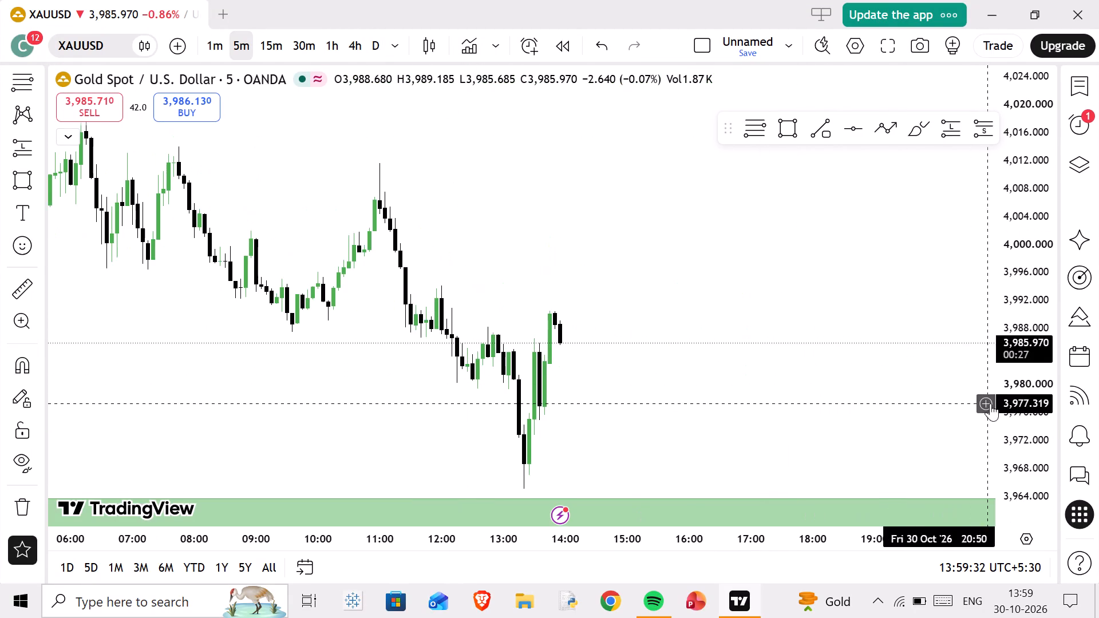
pyautogui.scroll(2, 990, 403)
pyautogui.click(776, 129)
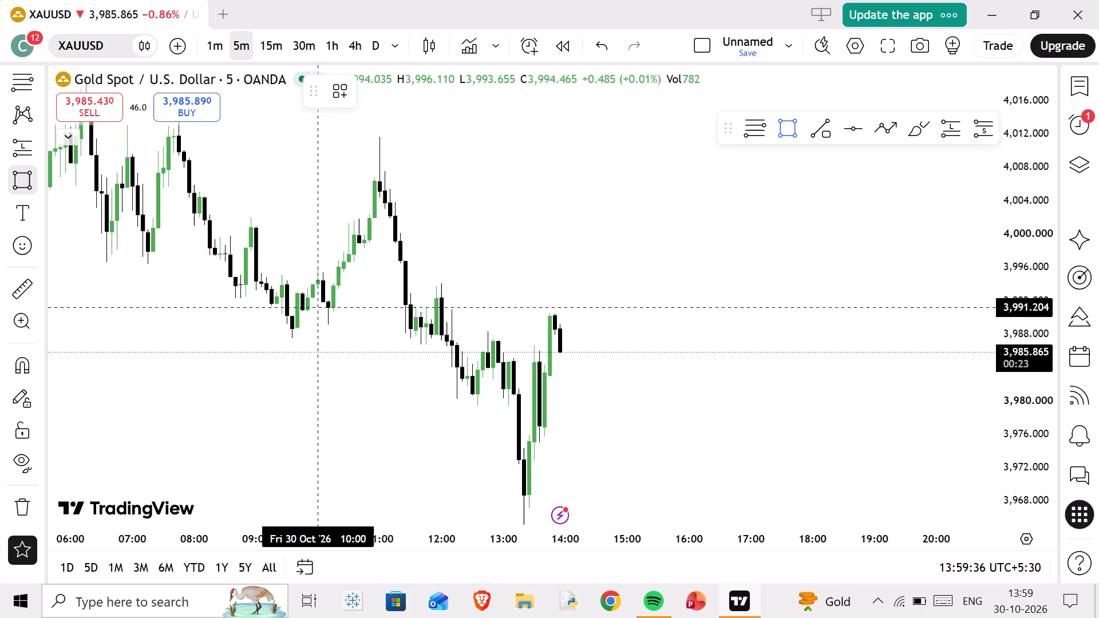
pyautogui.moveTo(278, 315); pyautogui.dragTo(377, 354)
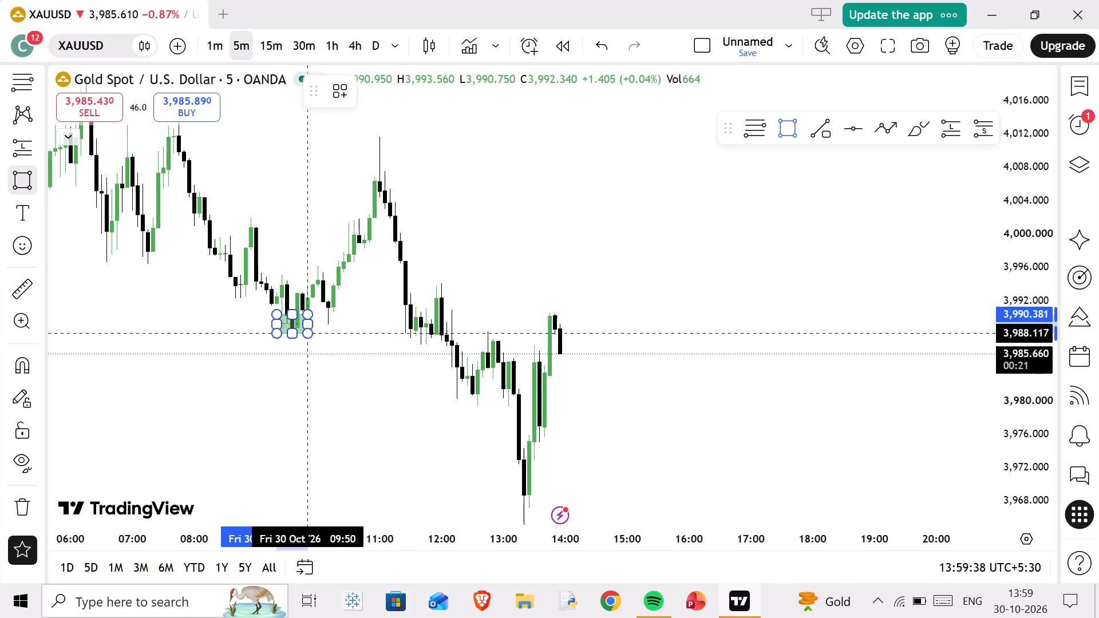
pyautogui.moveTo(377, 354); pyautogui.dragTo(687, 338)
pyautogui.click(687, 338)
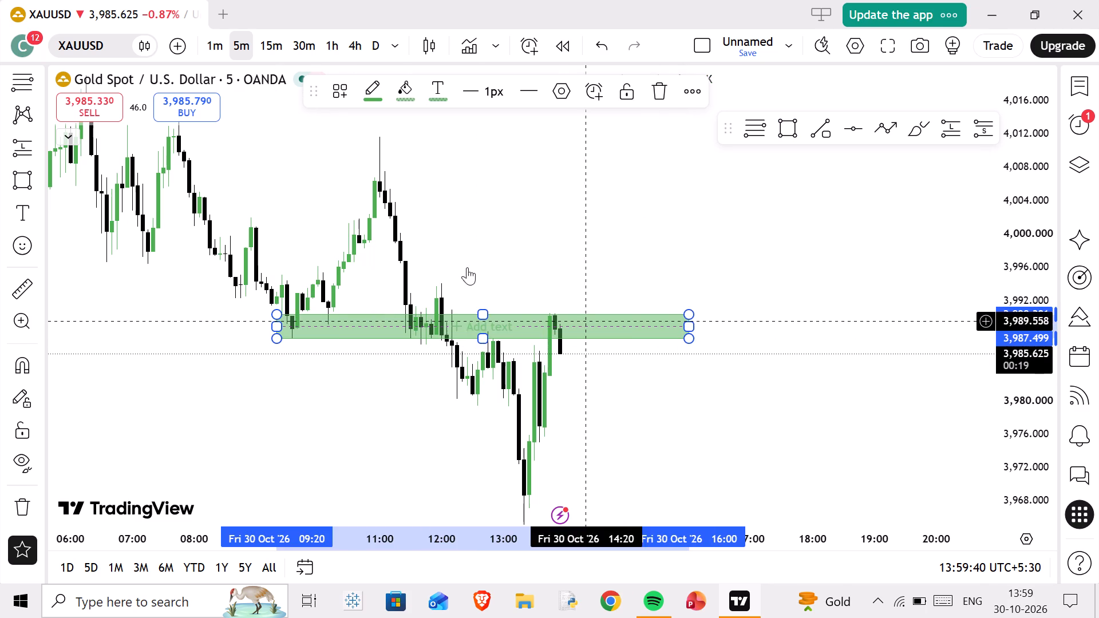
# Change the new rectangle zone's fill color to red.
pyautogui.click(409, 100)
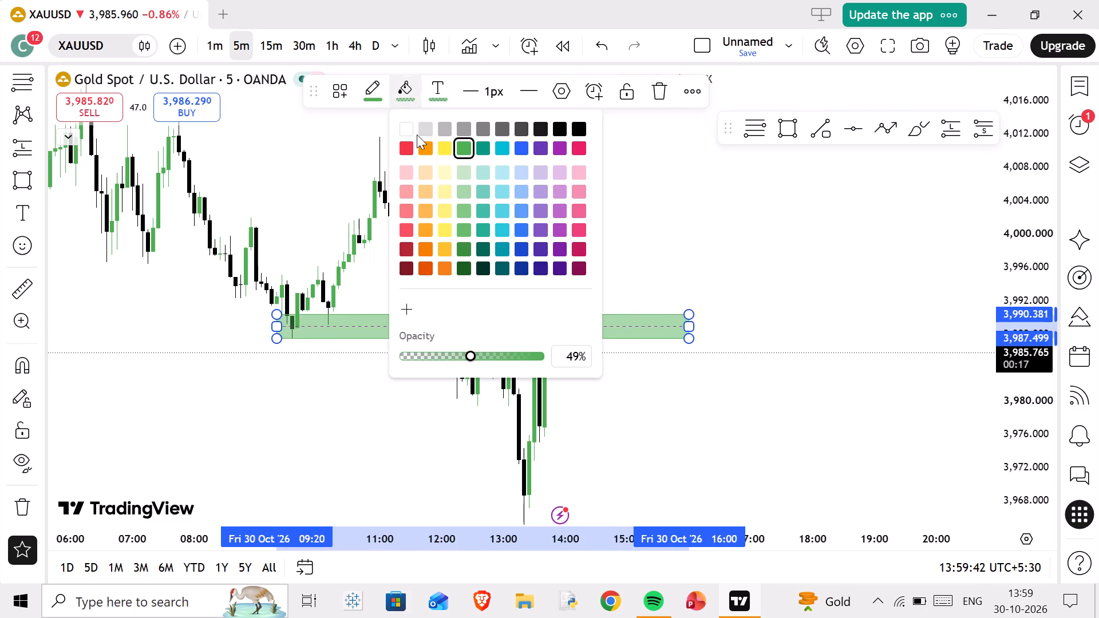
pyautogui.click(408, 144)
pyautogui.click(532, 181)
# Switch the chart to the 1-minute timeframe.
pyautogui.scroll(1, 546, 272)
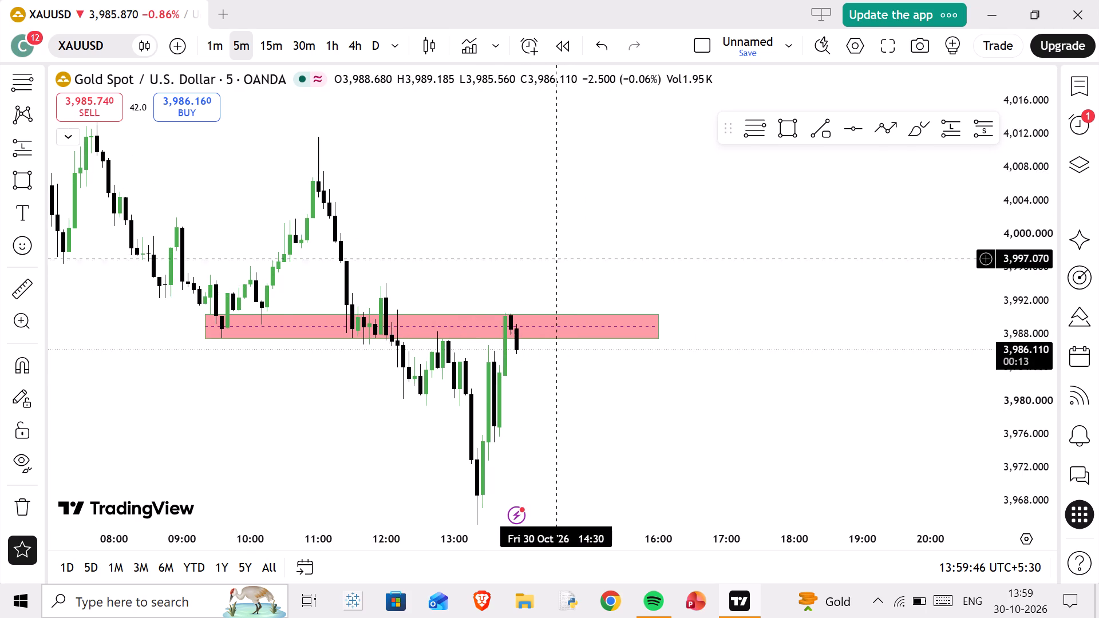
pyautogui.scroll(1, 523, 263)
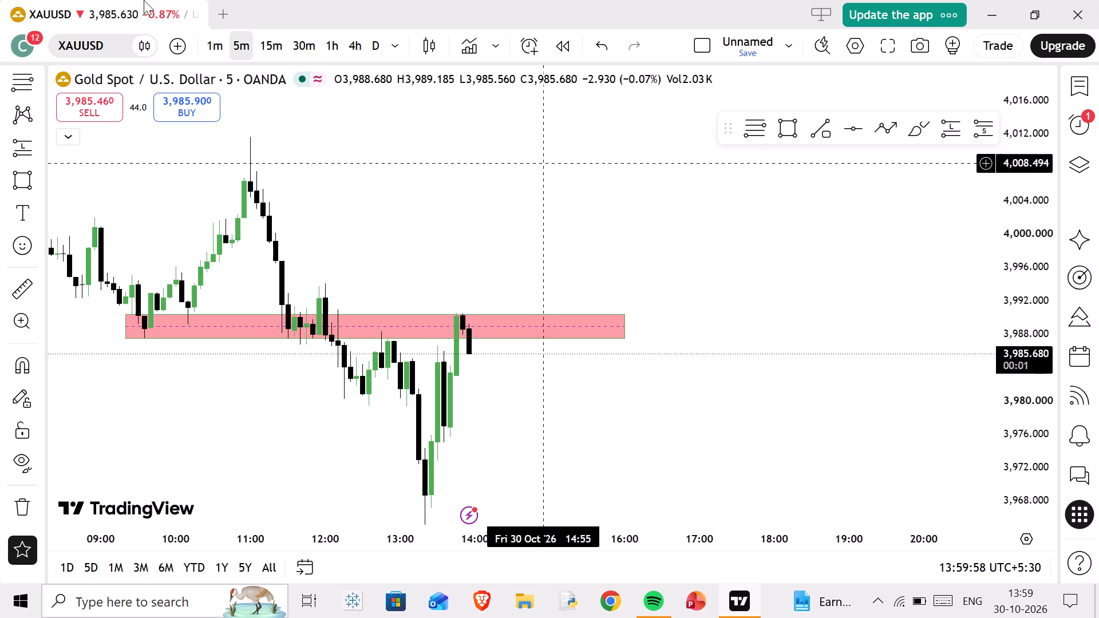
pyautogui.click(213, 45)
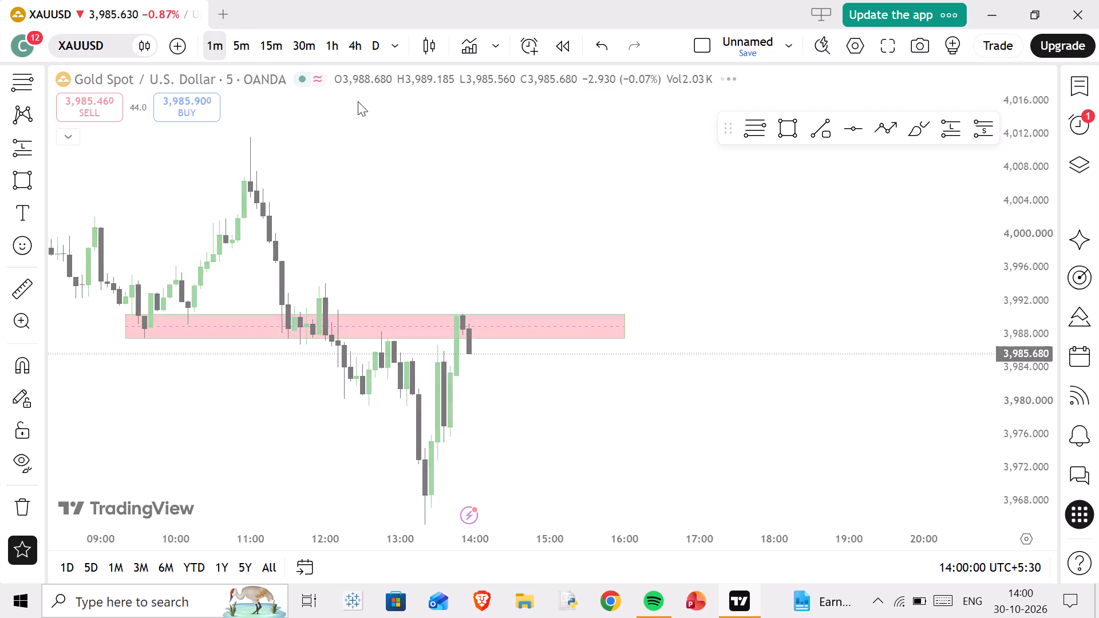
# Draw a Fibonacci retracement from the 13:23 low at about 3,968.46 up to about 3,986.37 at 13:52.
pyautogui.scroll(-1, 525, 319)
pyautogui.moveTo(659, 392); pyautogui.dragTo(647, 260)
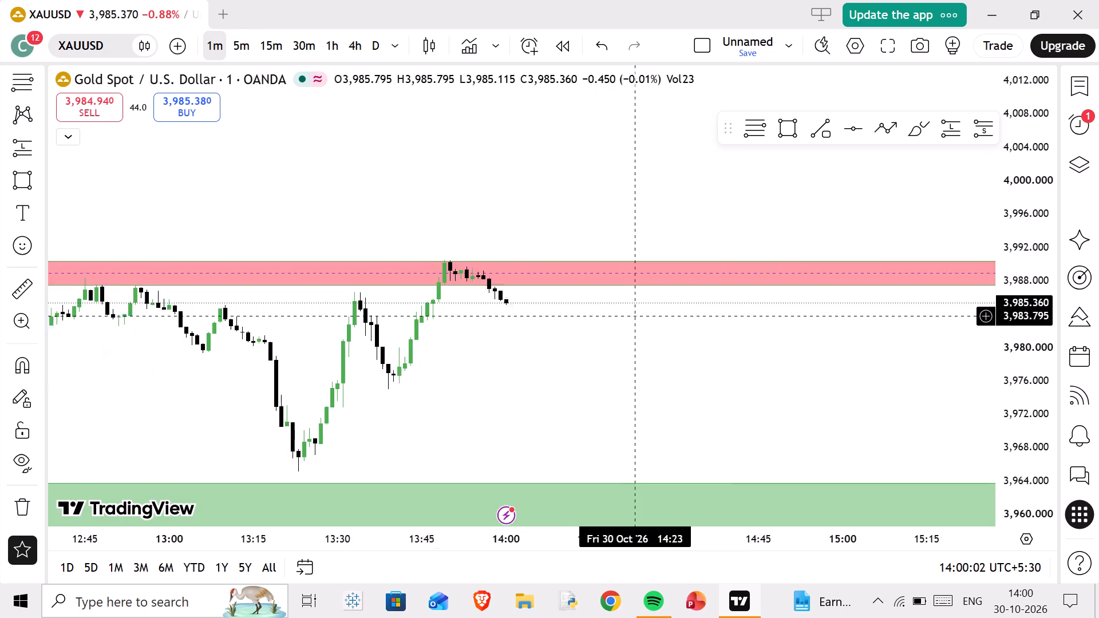
pyautogui.click(750, 134)
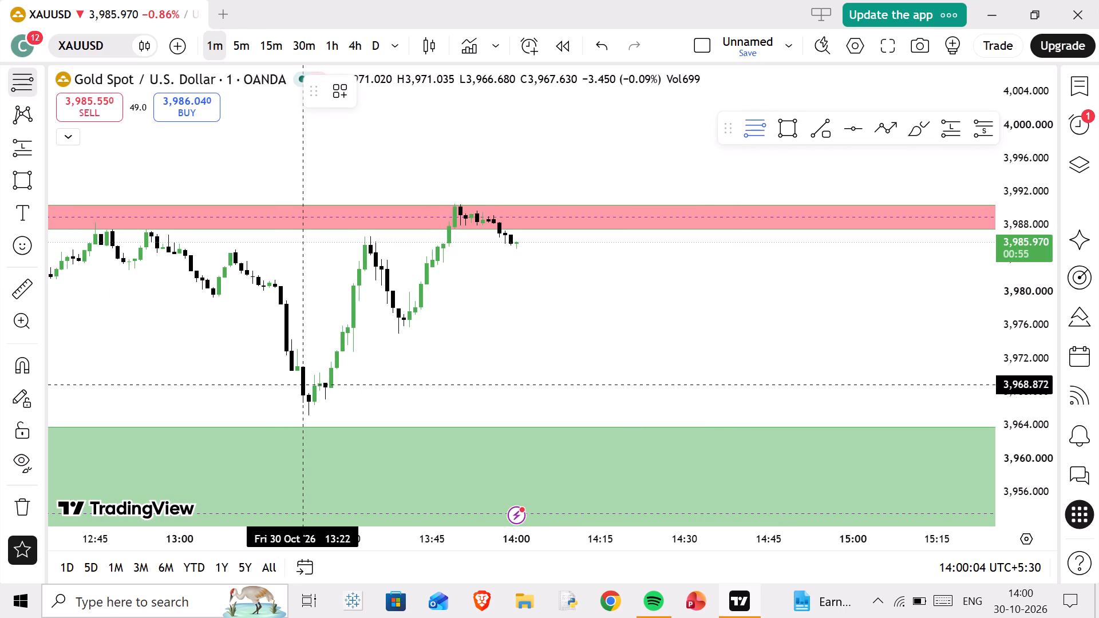
pyautogui.moveTo(306, 388); pyautogui.dragTo(471, 241)
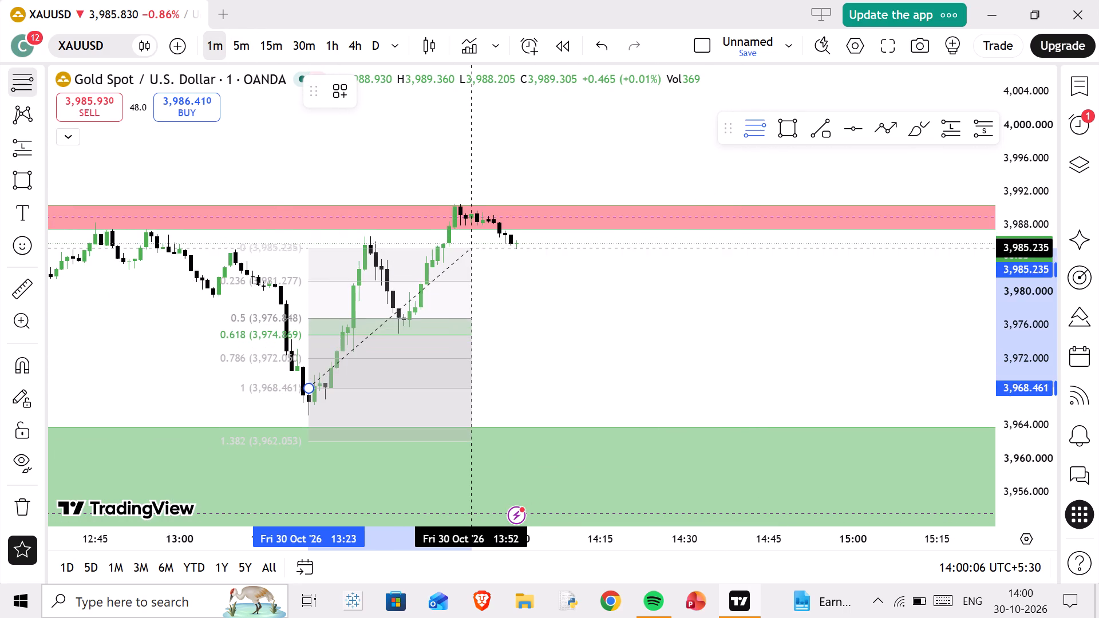
pyautogui.moveTo(471, 241); pyautogui.dragTo(472, 239)
pyautogui.click(472, 239)
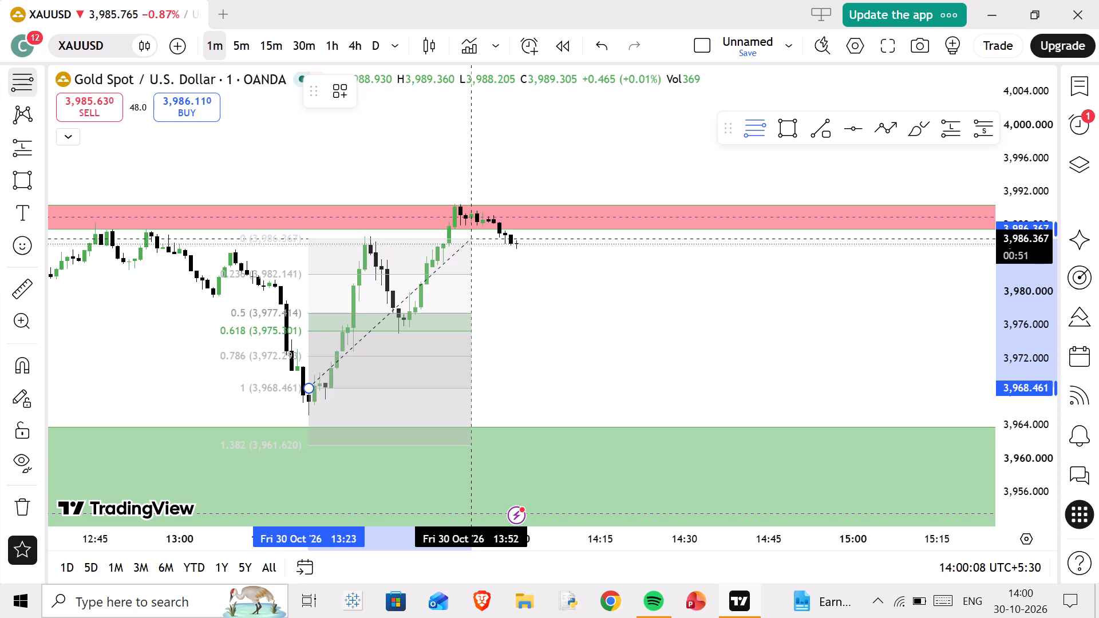
# Reposition the Fibonacci retracement so level 1 sits at about 3,975.87 at 13:38 and level 0 at about 3,990.59.
pyautogui.moveTo(549, 272); pyautogui.dragTo(501, 313)
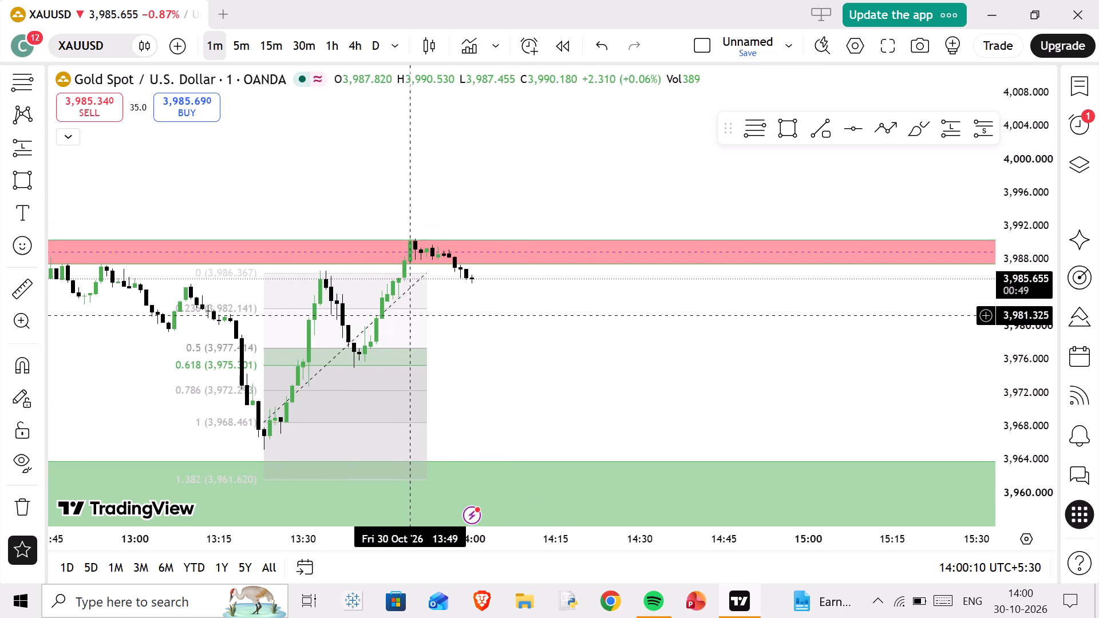
pyautogui.moveTo(406, 318); pyautogui.dragTo(450, 305)
pyautogui.click(457, 274)
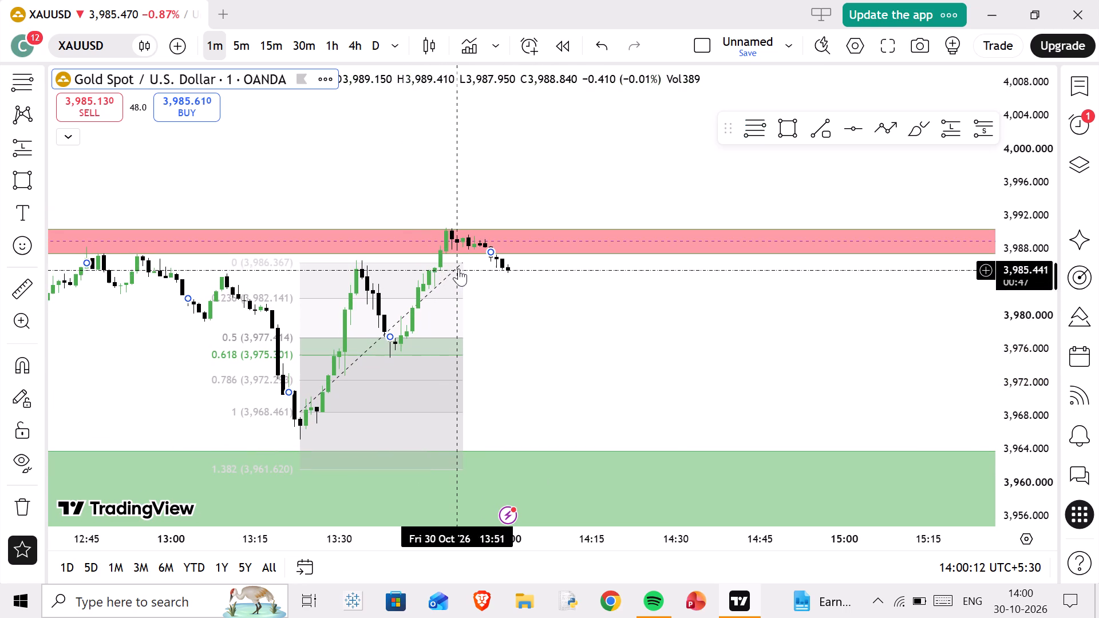
pyautogui.moveTo(458, 265); pyautogui.dragTo(488, 264)
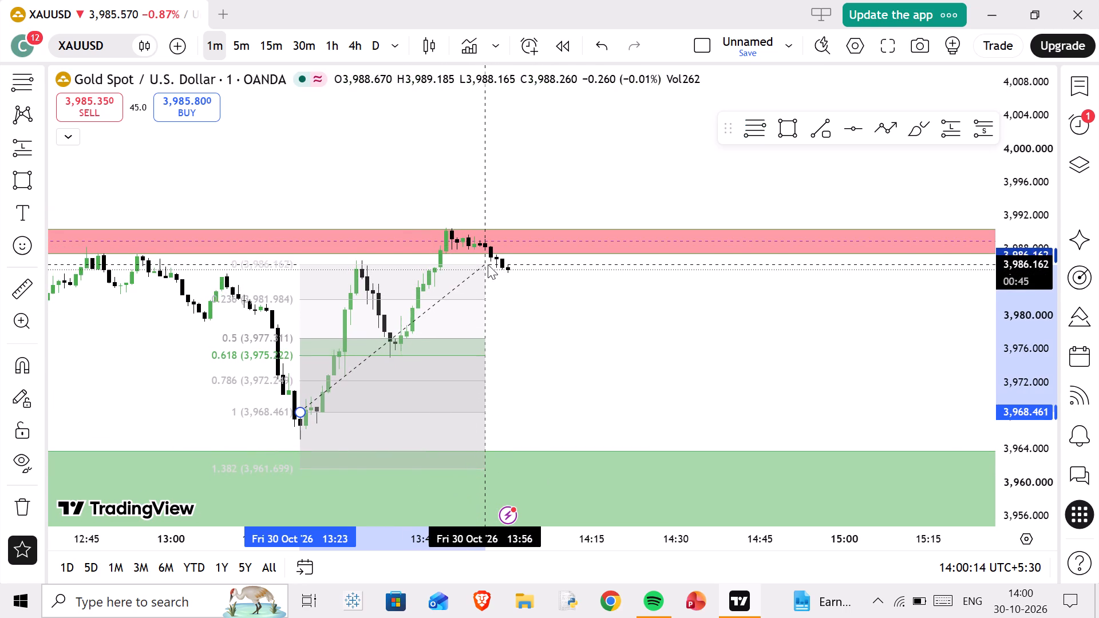
pyautogui.moveTo(488, 264); pyautogui.dragTo(488, 259)
pyautogui.moveTo(397, 356); pyautogui.dragTo(413, 331)
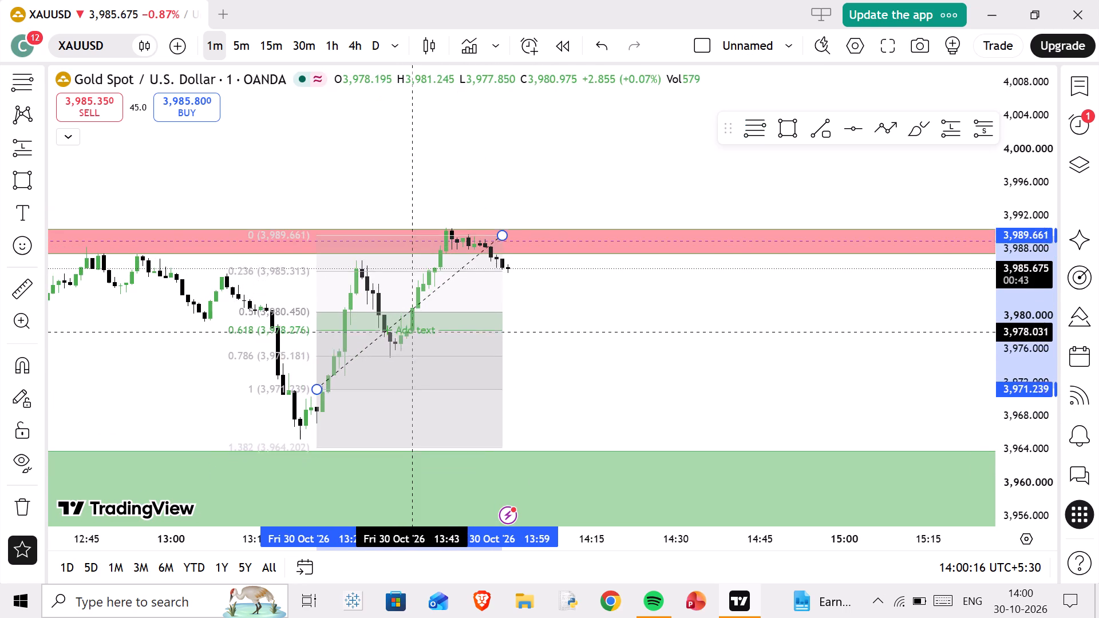
pyautogui.moveTo(413, 331); pyautogui.dragTo(481, 294)
pyautogui.moveTo(565, 196); pyautogui.dragTo(565, 200)
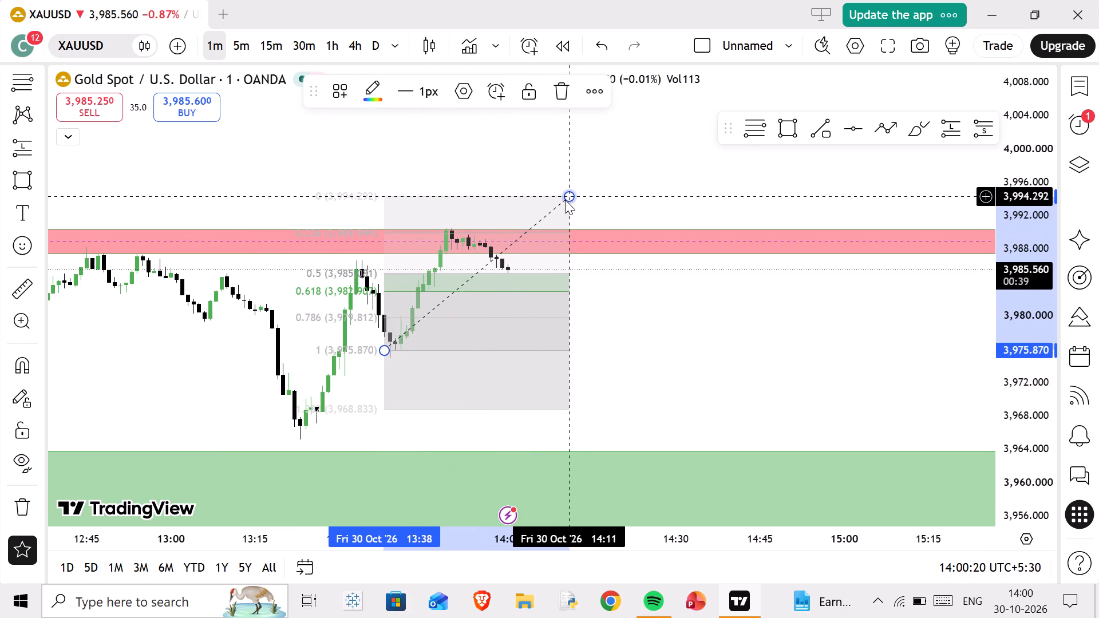
pyautogui.moveTo(565, 200); pyautogui.dragTo(557, 228)
pyautogui.click(577, 300)
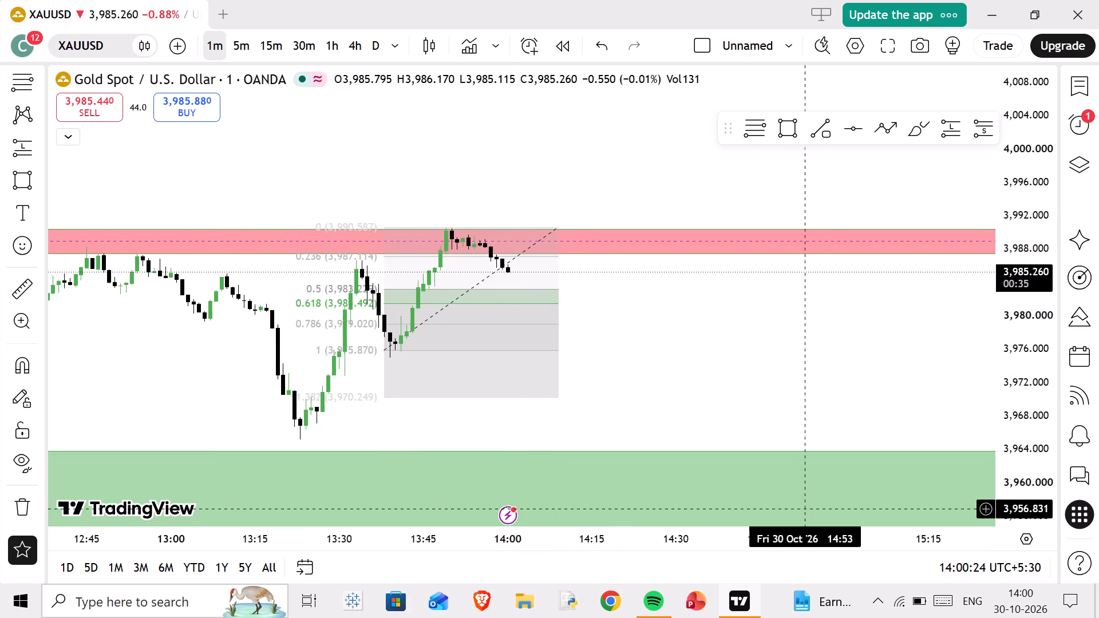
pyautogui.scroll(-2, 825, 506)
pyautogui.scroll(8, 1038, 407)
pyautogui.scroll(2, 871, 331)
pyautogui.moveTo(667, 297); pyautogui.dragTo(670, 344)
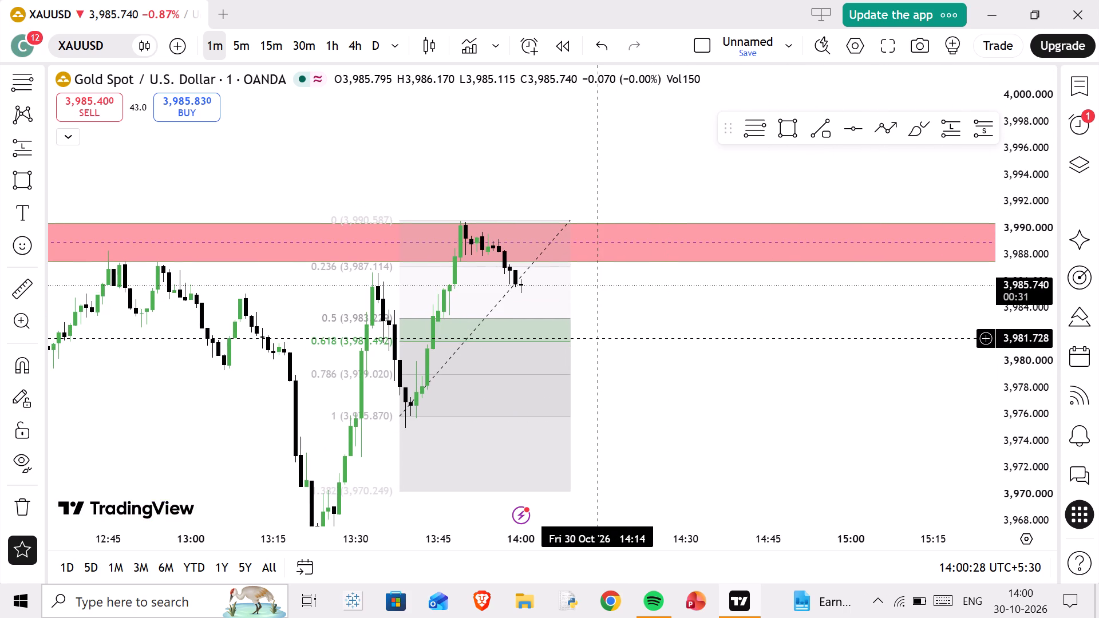
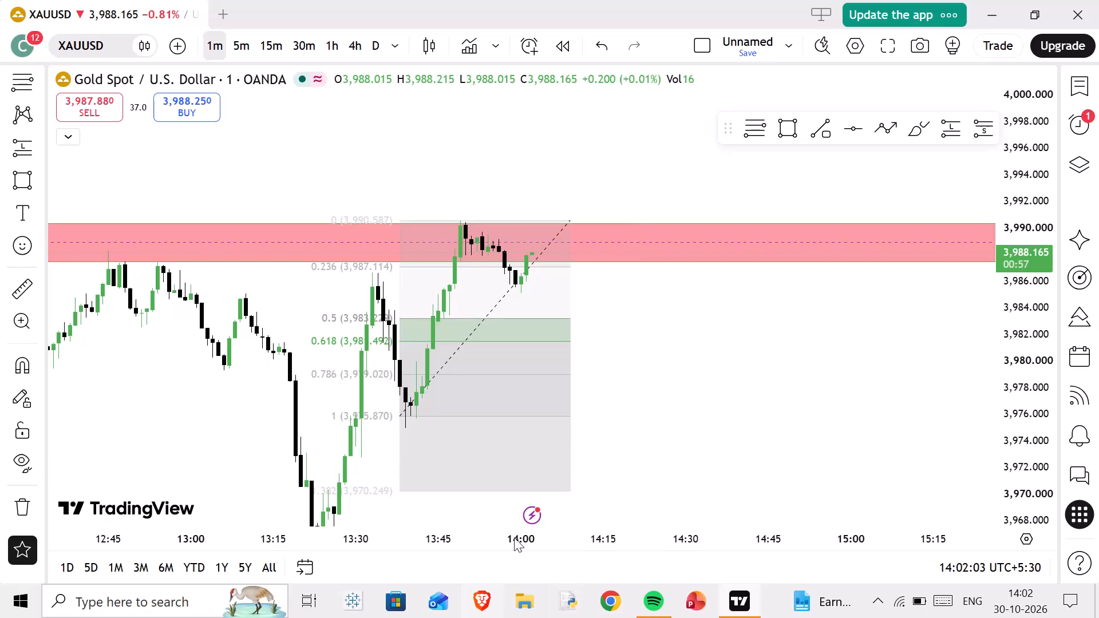
# Delete the Fibonacci retracement from the chart.
pyautogui.click(426, 387)
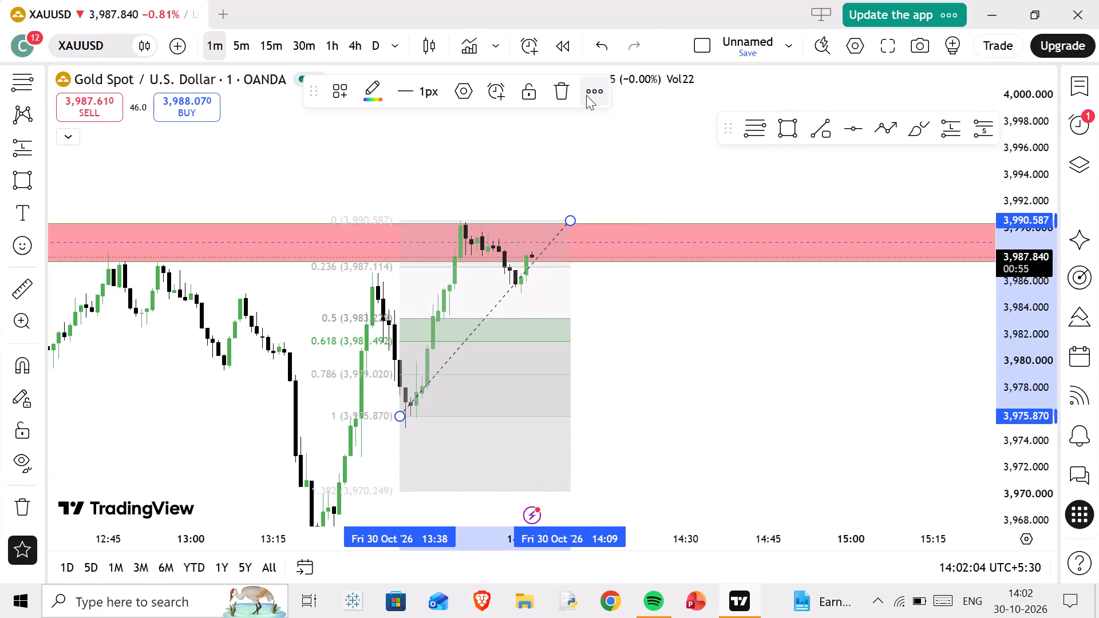
pyautogui.click(562, 90)
# Switch the chart to the 15-minute timeframe.
pyautogui.scroll(2, 1008, 373)
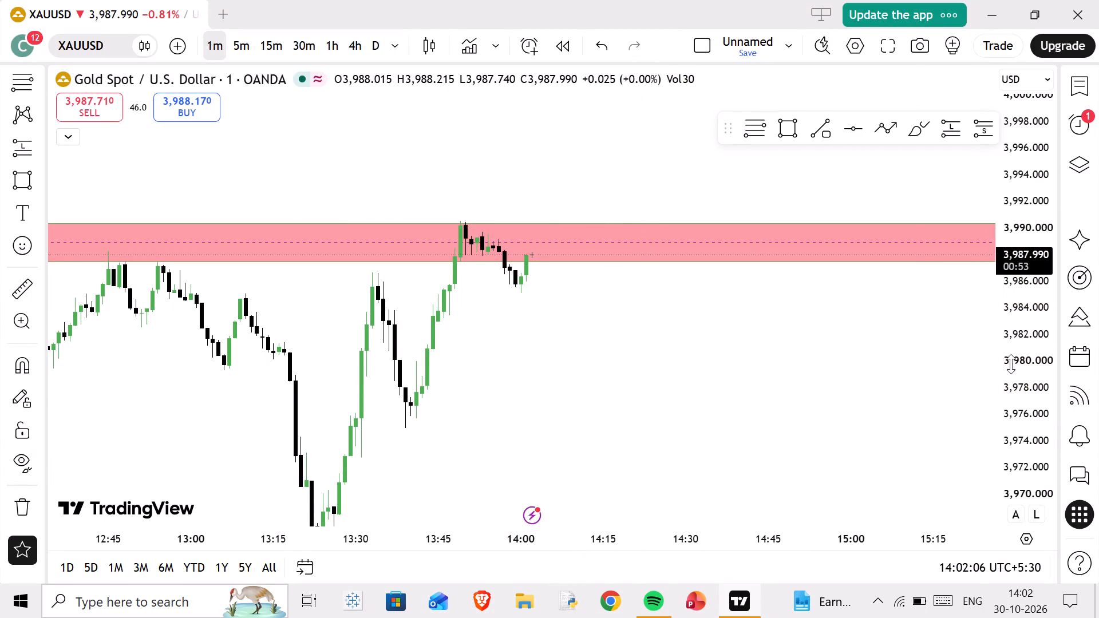
pyautogui.scroll(6, 1011, 364)
pyautogui.scroll(-2, 616, 266)
pyautogui.moveTo(680, 291); pyautogui.dragTo(684, 355)
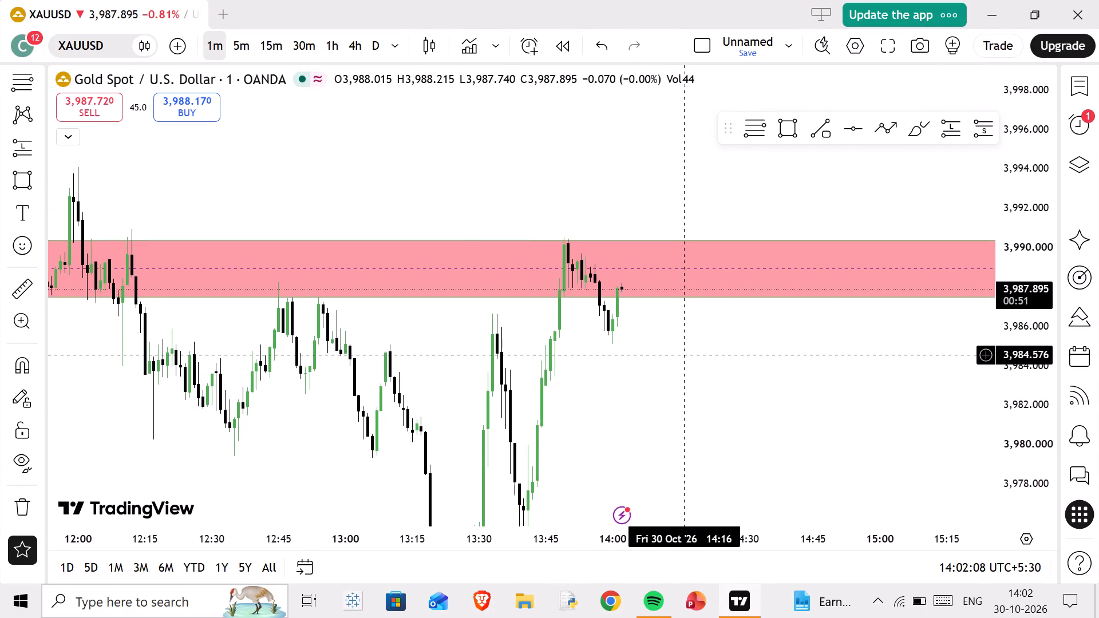
pyautogui.scroll(1, 682, 344)
pyautogui.scroll(-7, 511, 311)
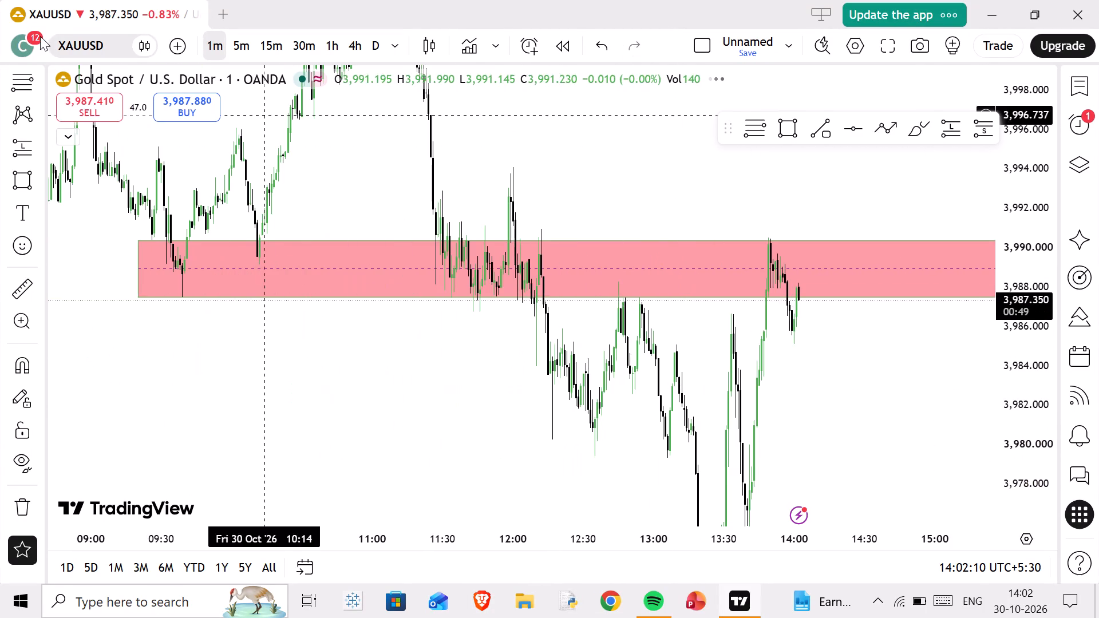
pyautogui.click(268, 39)
# Raise the upper edge of the red resistance zone to about 3,991.13.
pyautogui.scroll(5, 725, 339)
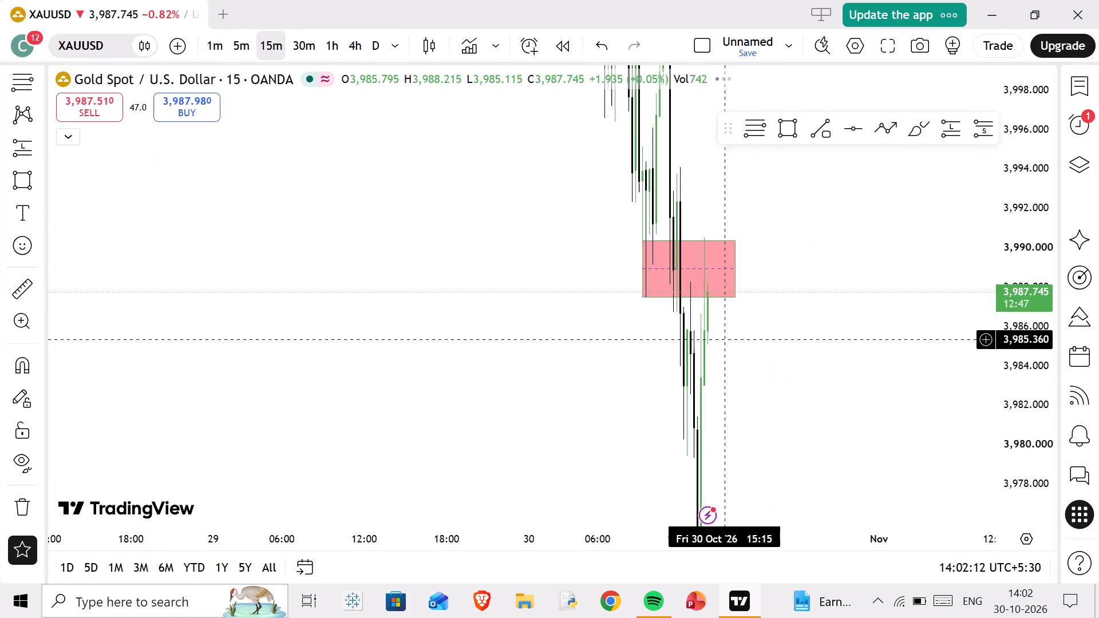
pyautogui.scroll(8, 725, 339)
pyautogui.scroll(-14, 1022, 288)
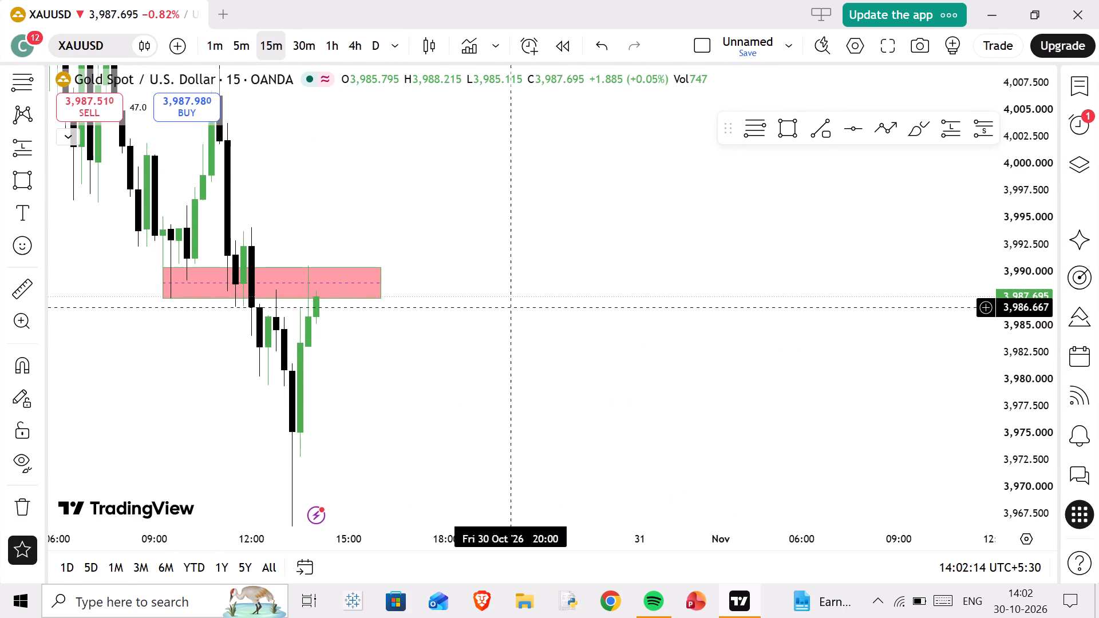
pyautogui.scroll(3, 463, 312)
pyautogui.moveTo(386, 284); pyautogui.dragTo(944, 284)
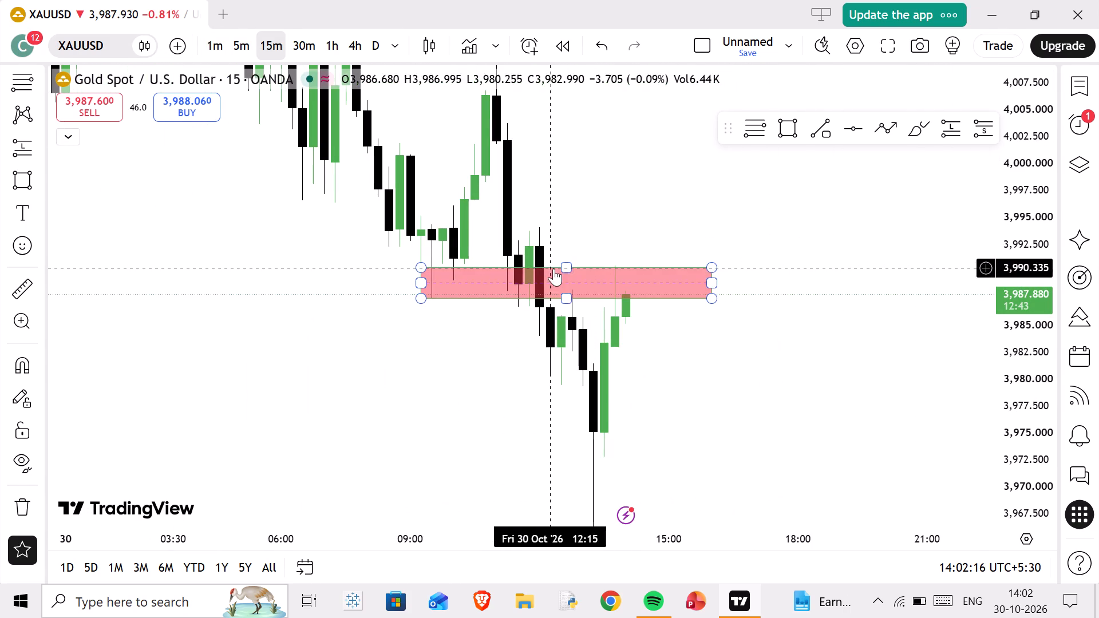
pyautogui.moveTo(562, 268); pyautogui.dragTo(567, 259)
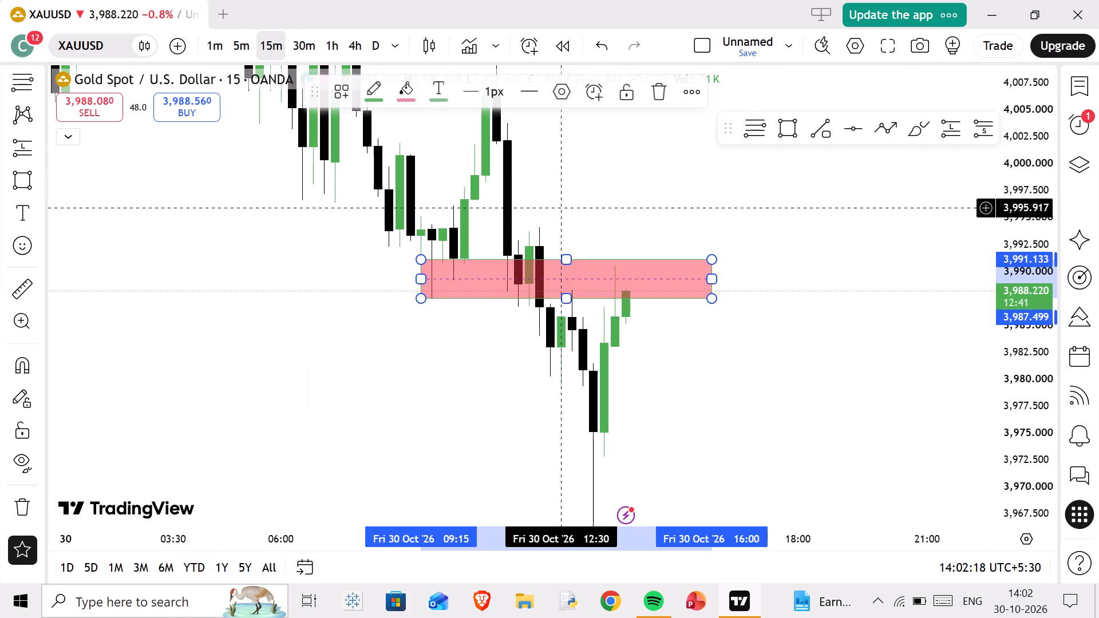
pyautogui.click(564, 200)
# Draw a second red rectangle zone at the 11:00 swing high, from about 4,006.36 to 4,011.86, spanning 10:30 to 18:15.
pyautogui.scroll(2, 597, 239)
pyautogui.moveTo(501, 210); pyautogui.dragTo(575, 276)
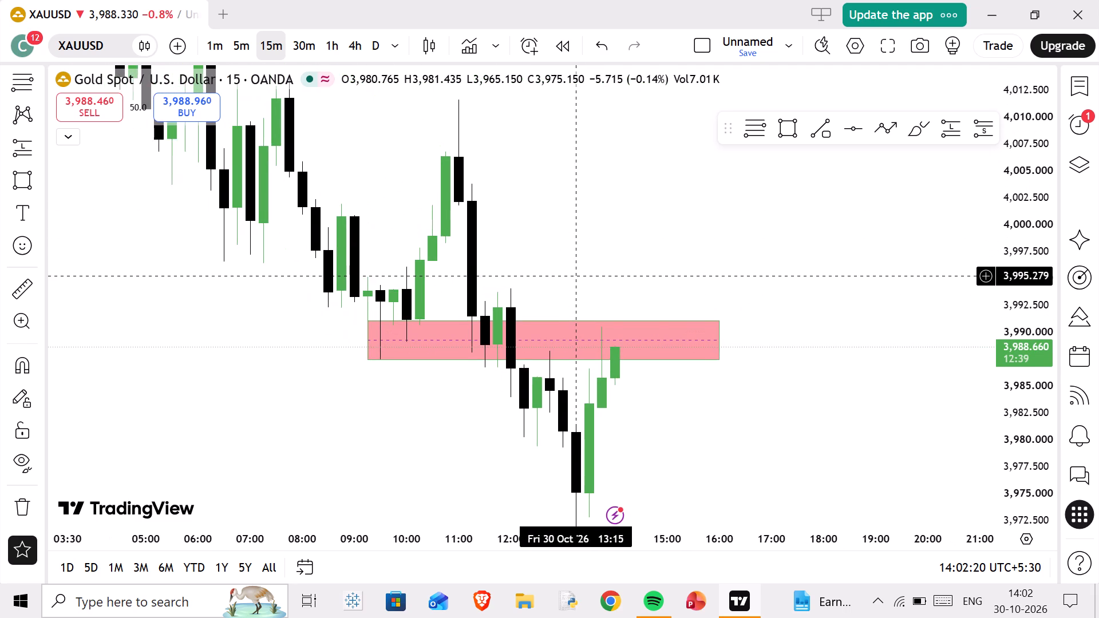
pyautogui.moveTo(575, 276); pyautogui.dragTo(566, 298)
pyautogui.scroll(-1, 563, 287)
pyautogui.moveTo(562, 229); pyautogui.dragTo(554, 342)
pyautogui.click(784, 128)
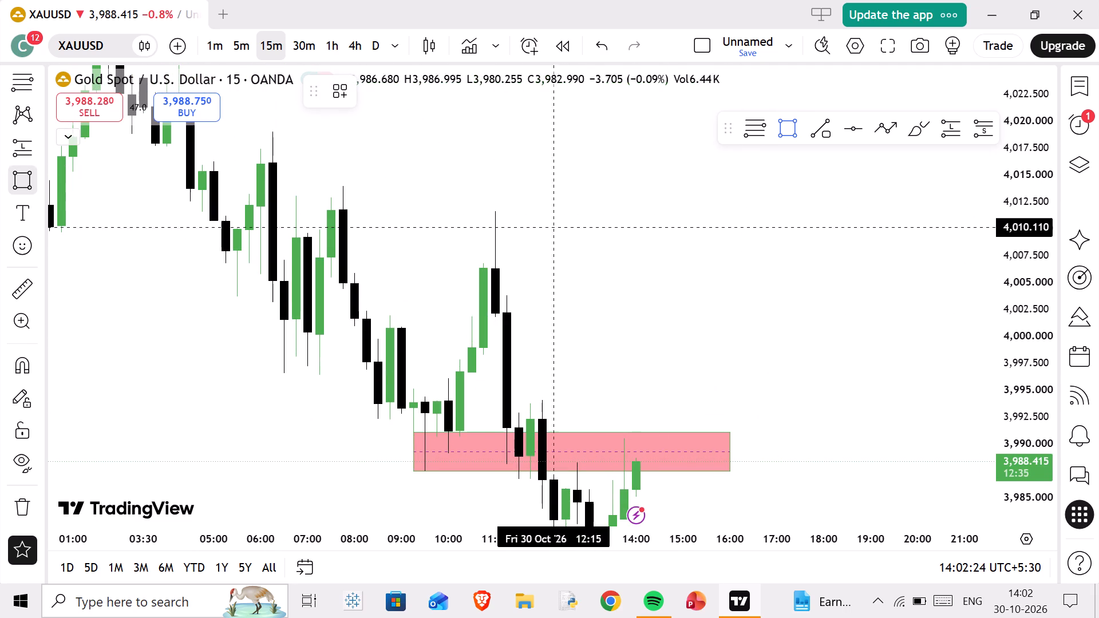
pyautogui.moveTo(475, 268); pyautogui.dragTo(775, 192)
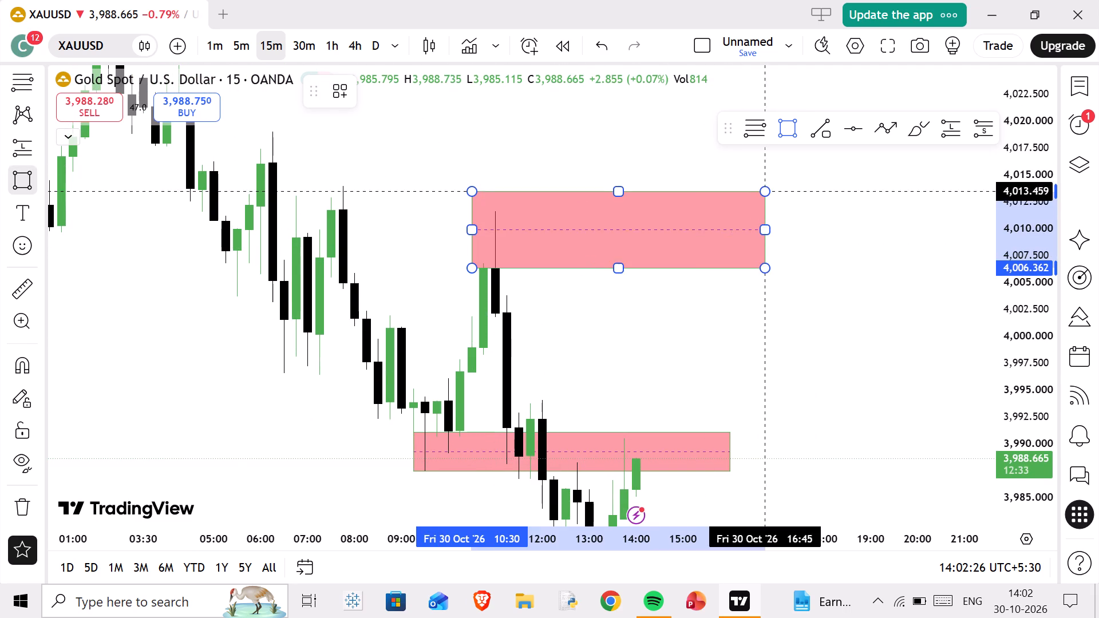
pyautogui.moveTo(775, 192); pyautogui.dragTo(839, 209)
pyautogui.click(839, 209)
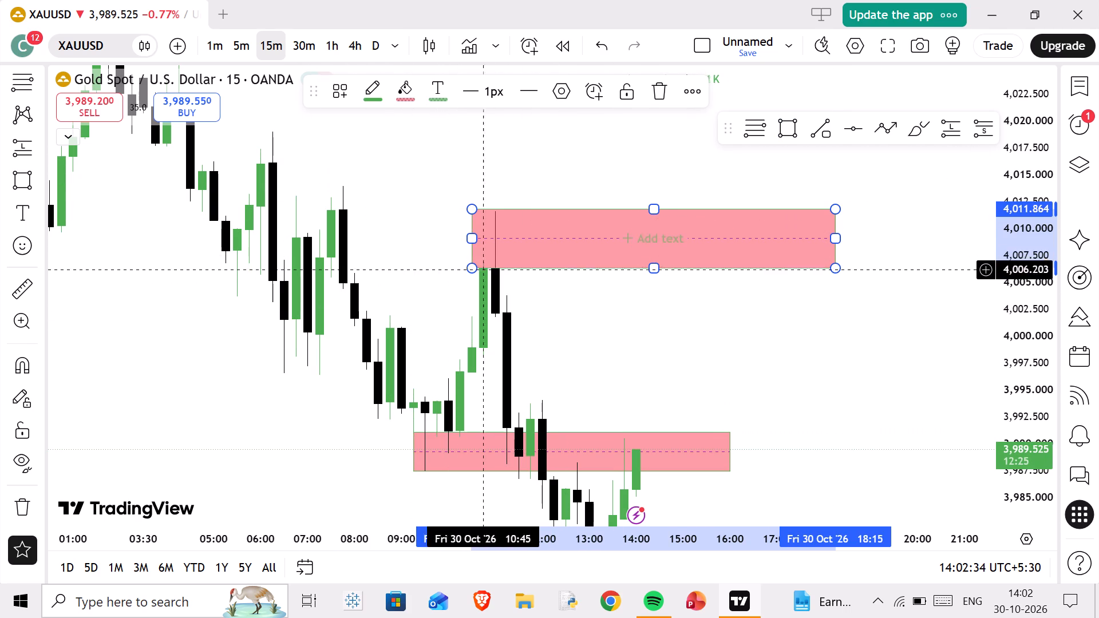
pyautogui.click(651, 271)
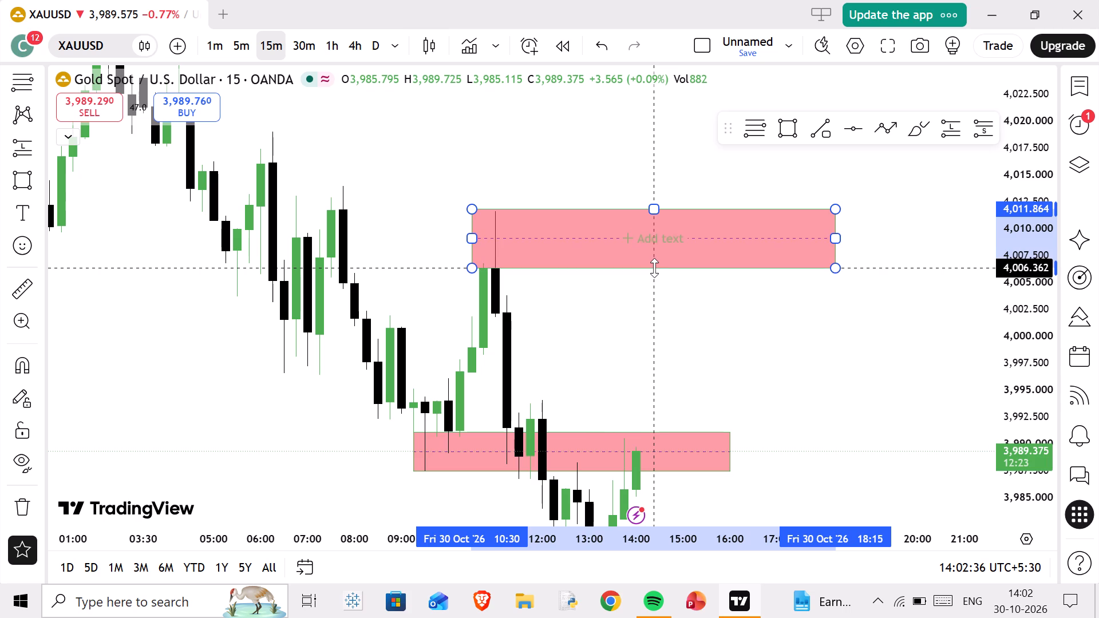
pyautogui.moveTo(656, 328); pyautogui.dragTo(582, 276)
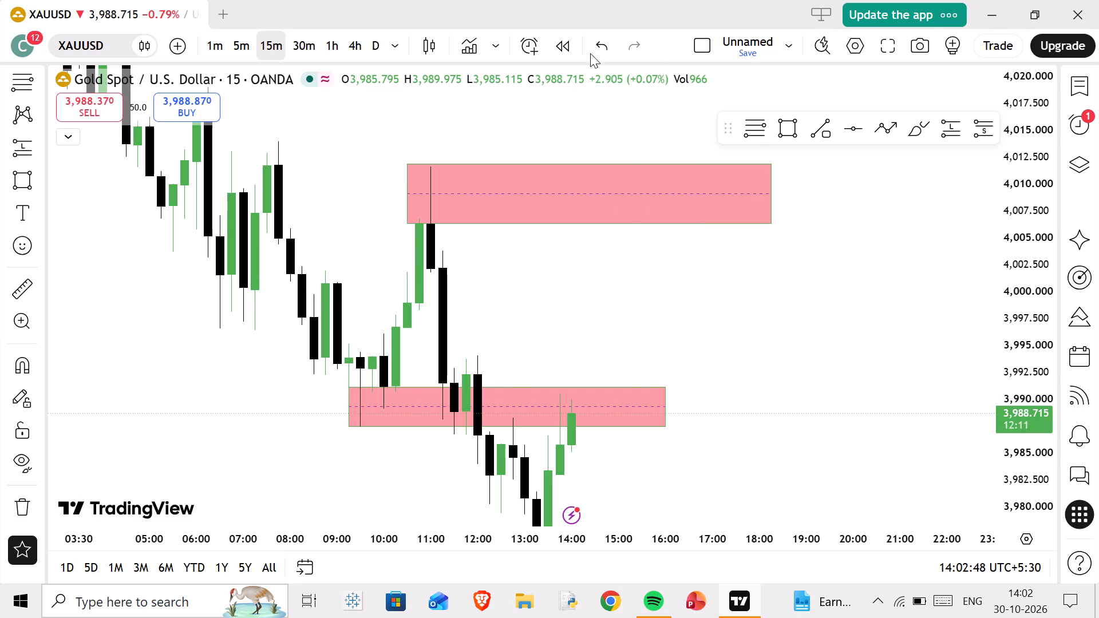
# Draw an arrowed path through the downtrend's swing points from about 4,029, ending with a projected drop from about 3,989 to about 3,973.
pyautogui.scroll(-2, 630, 206)
pyautogui.moveTo(709, 396); pyautogui.dragTo(626, 422)
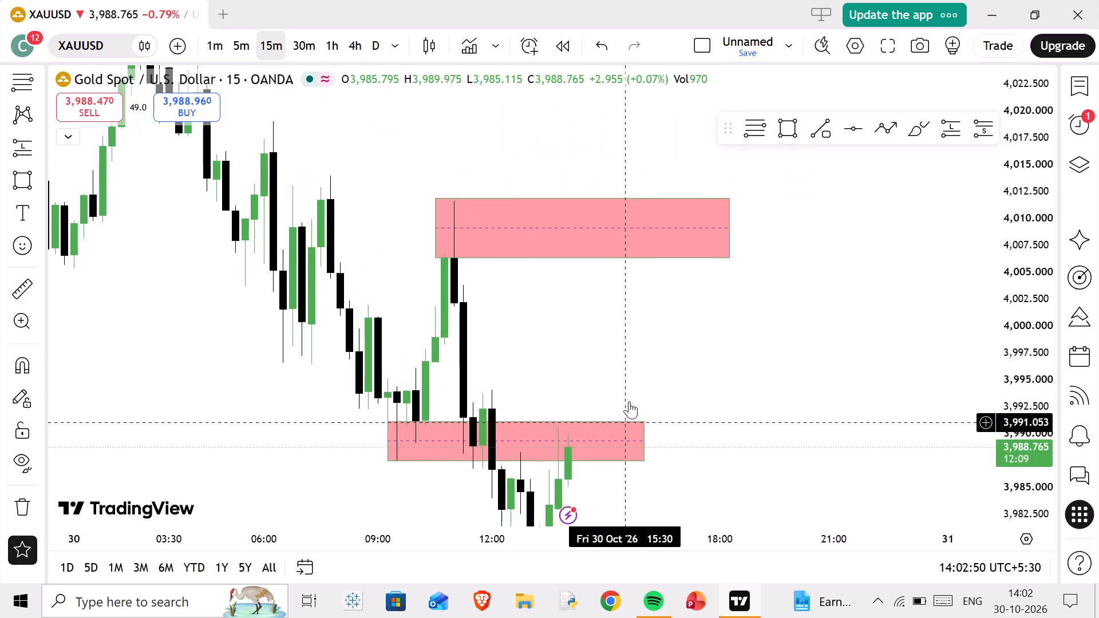
pyautogui.scroll(-20, 1013, 315)
pyautogui.scroll(-2, 1013, 315)
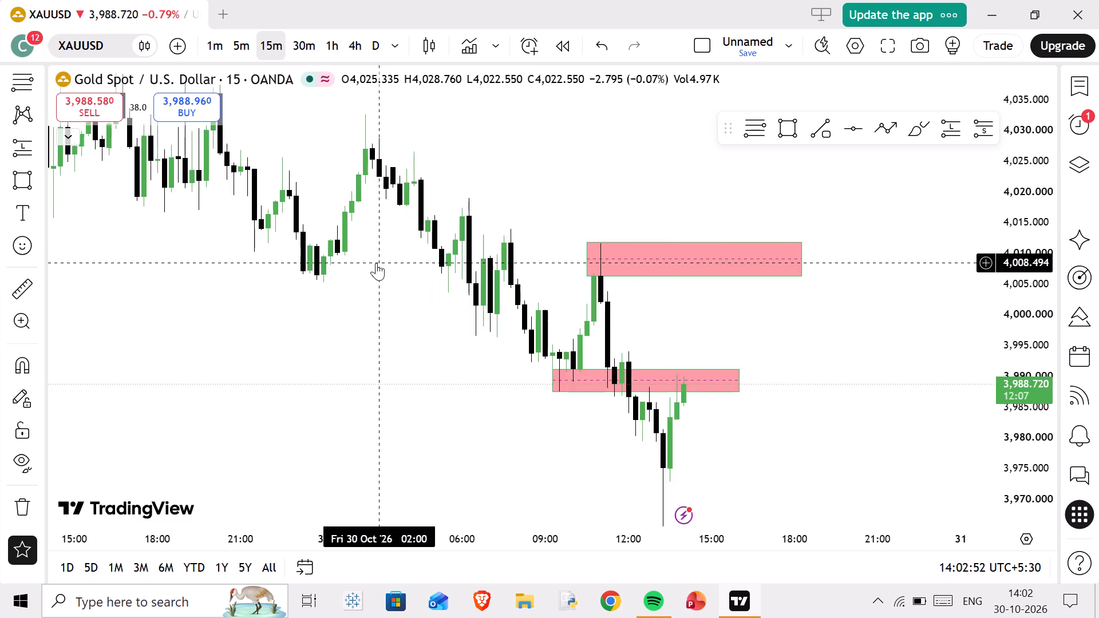
pyautogui.moveTo(473, 295); pyautogui.dragTo(564, 462)
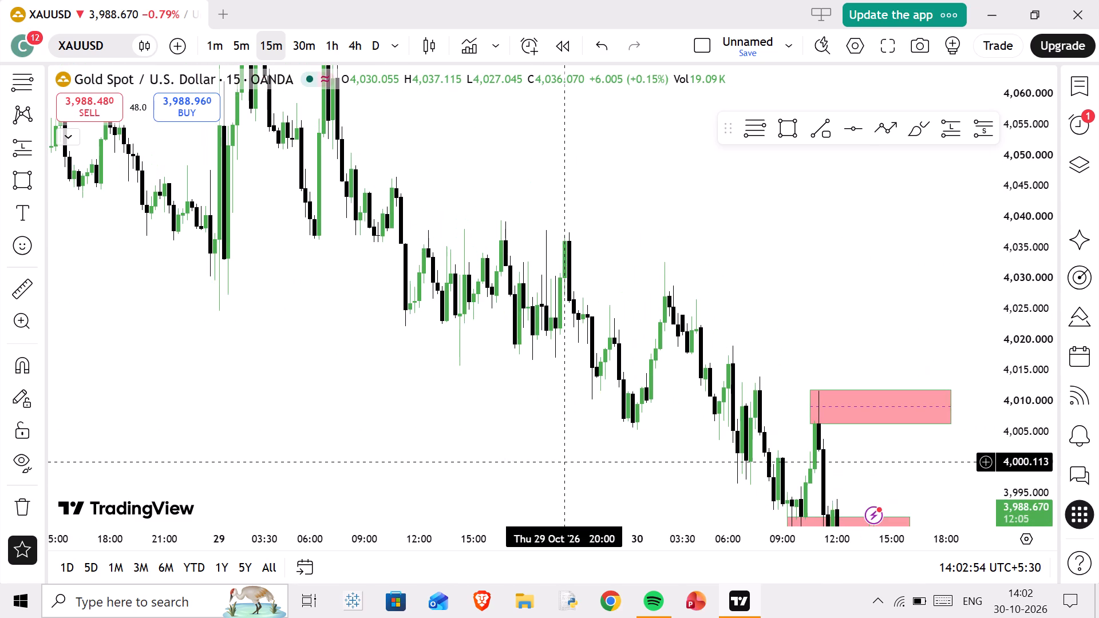
pyautogui.scroll(2, 576, 436)
pyautogui.moveTo(607, 425); pyautogui.dragTo(384, 336)
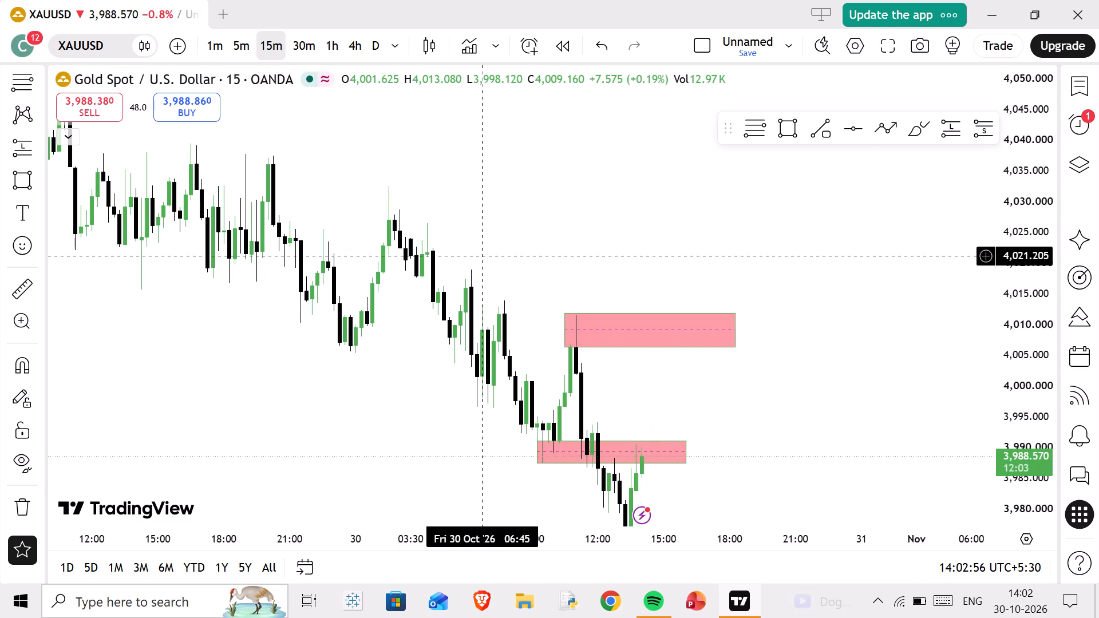
pyautogui.click(877, 128)
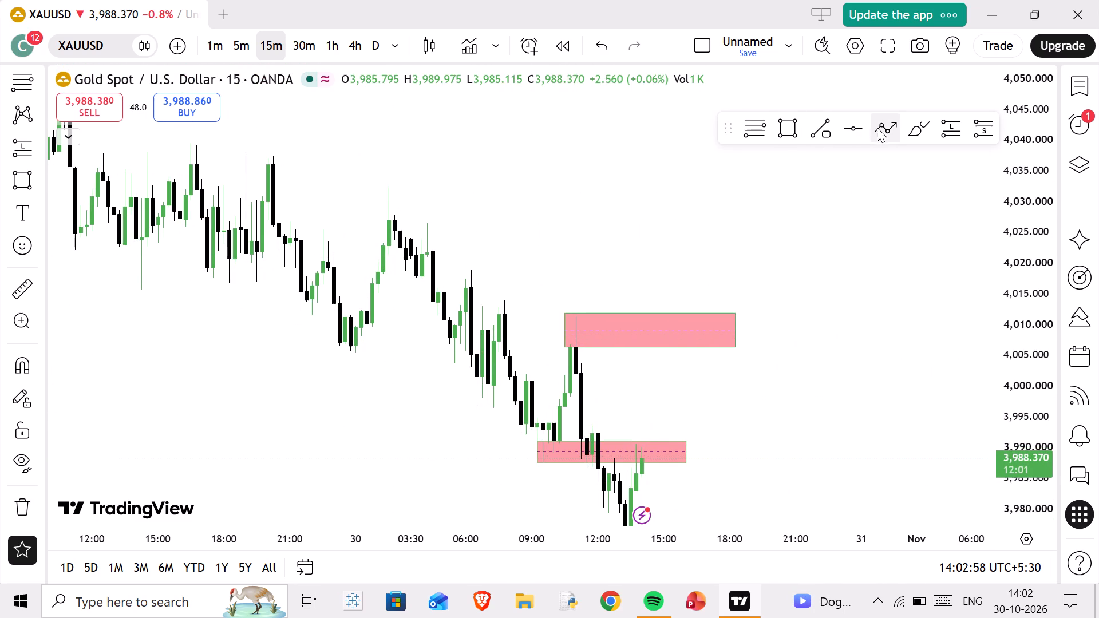
pyautogui.moveTo(388, 204); pyautogui.dragTo(397, 221)
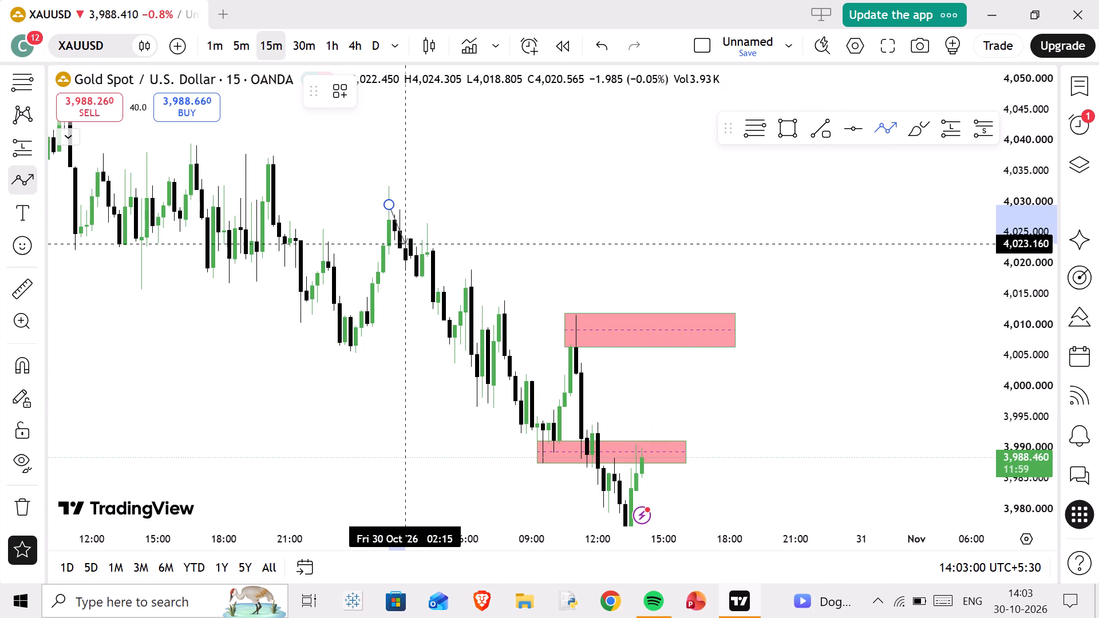
pyautogui.click(446, 346)
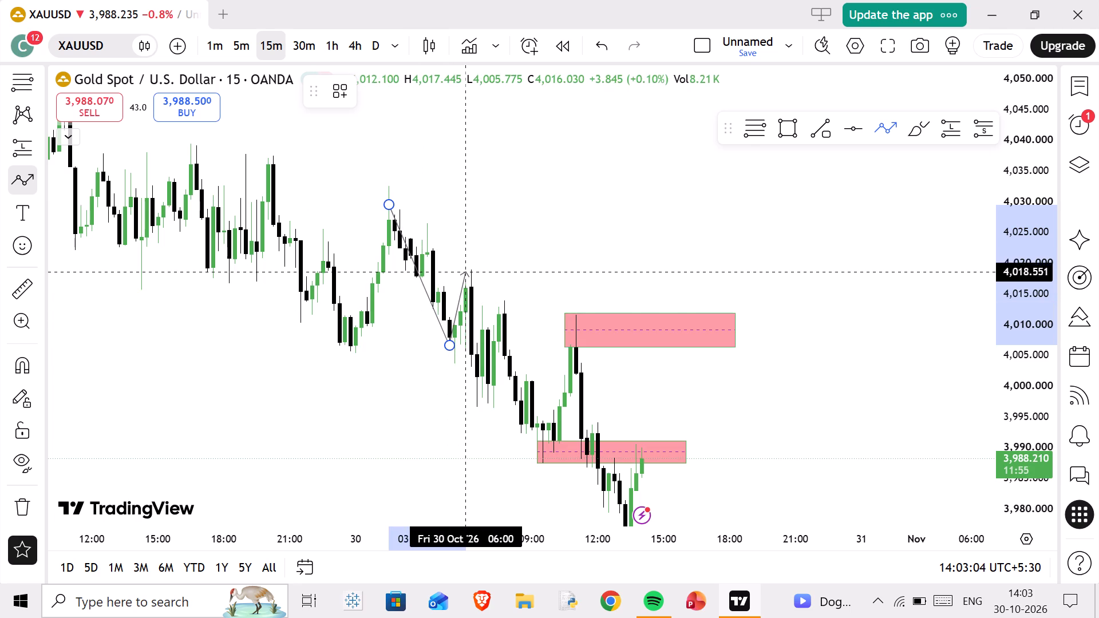
pyautogui.click(469, 268)
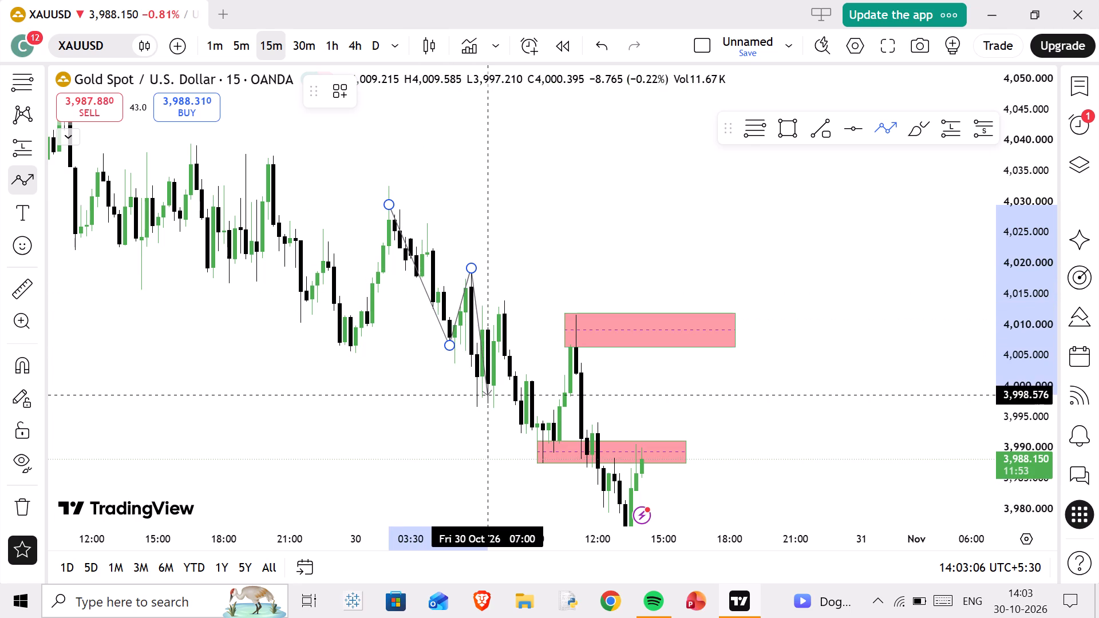
pyautogui.click(485, 402)
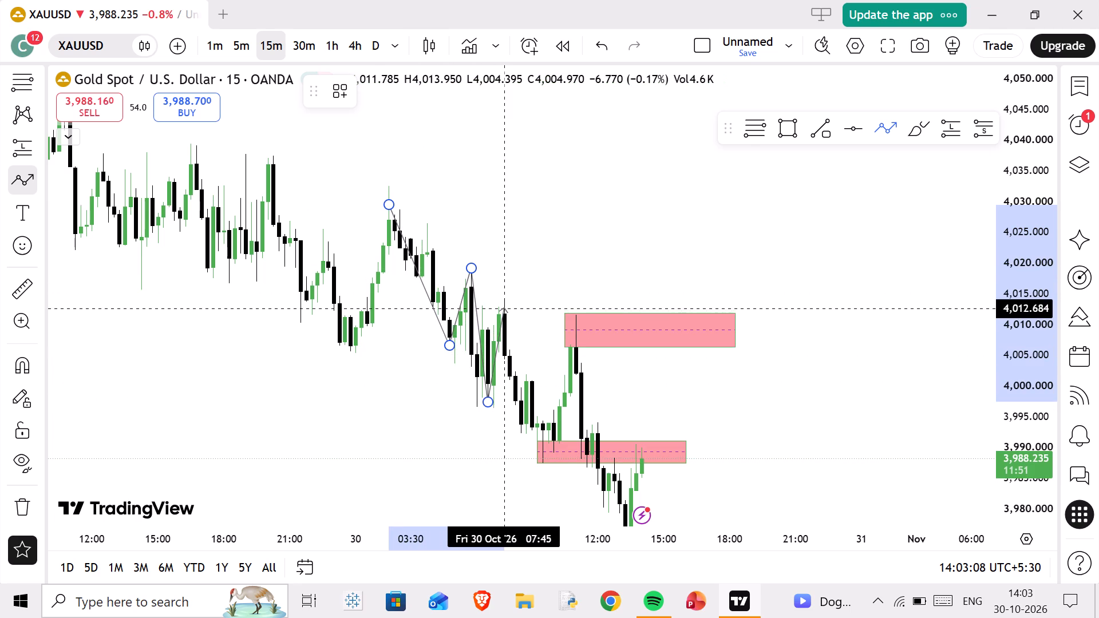
pyautogui.click(505, 308)
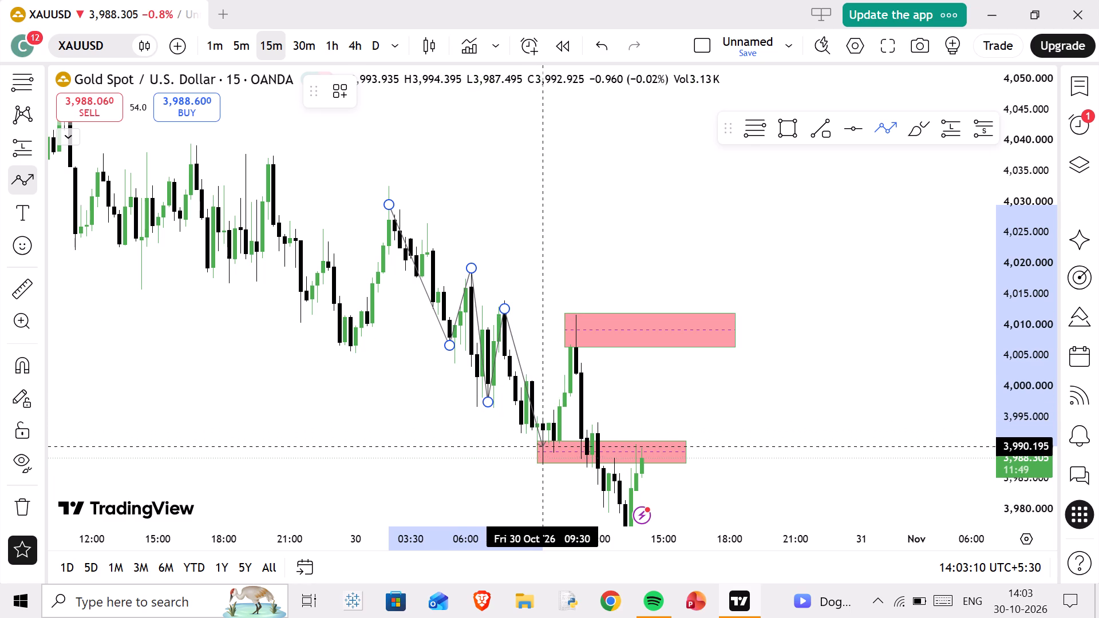
pyautogui.click(545, 446)
pyautogui.click(575, 342)
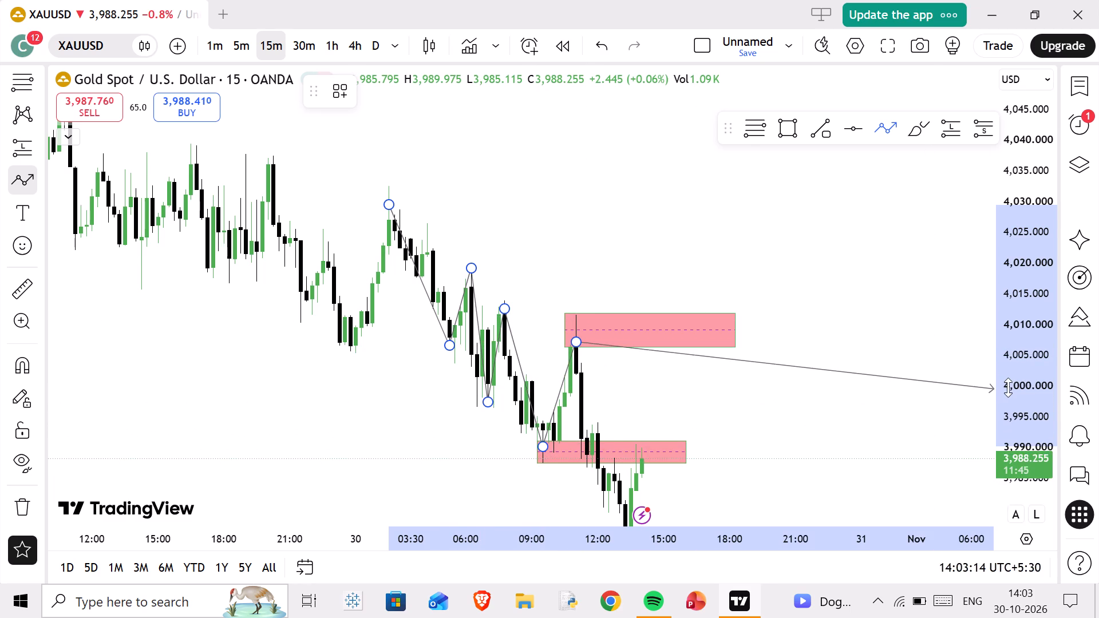
pyautogui.scroll(-4, 1008, 389)
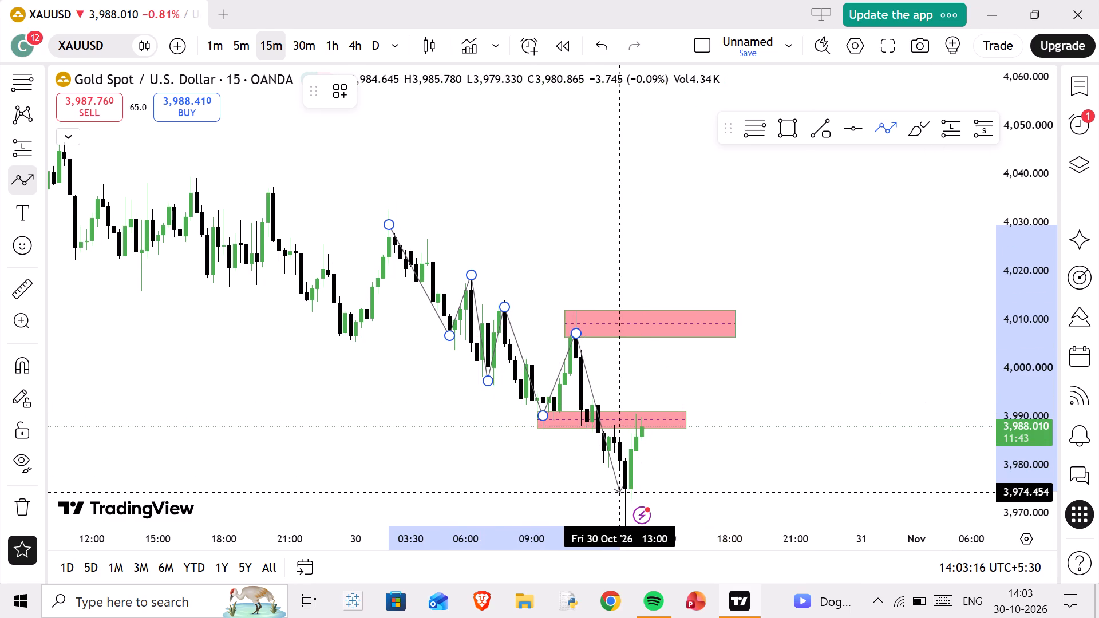
pyautogui.click(622, 493)
pyautogui.click(648, 419)
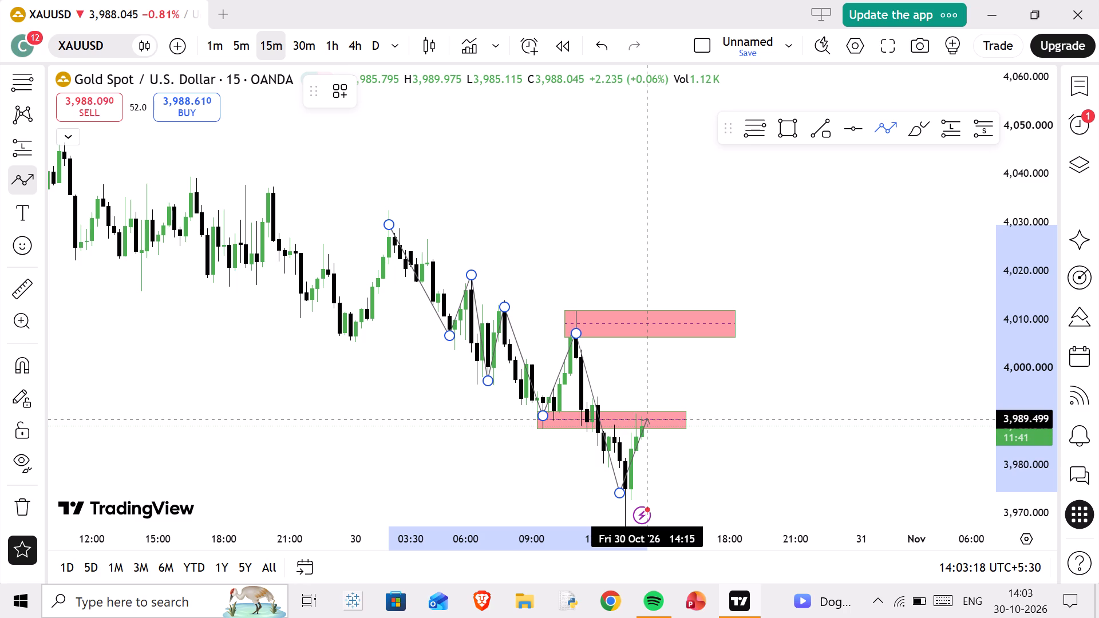
pyautogui.doubleClick(695, 500)
pyautogui.click(702, 438)
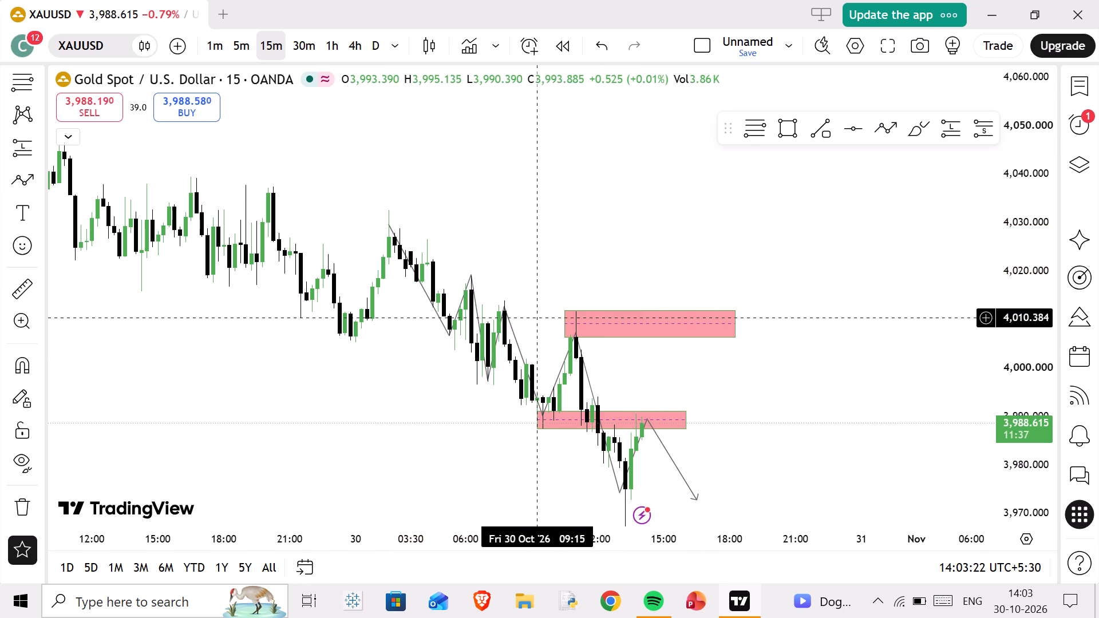
# Measure the price distance at 07:45 from about 3,999.94 down to about 3,991.62.
pyautogui.moveTo(531, 310); pyautogui.dragTo(540, 332)
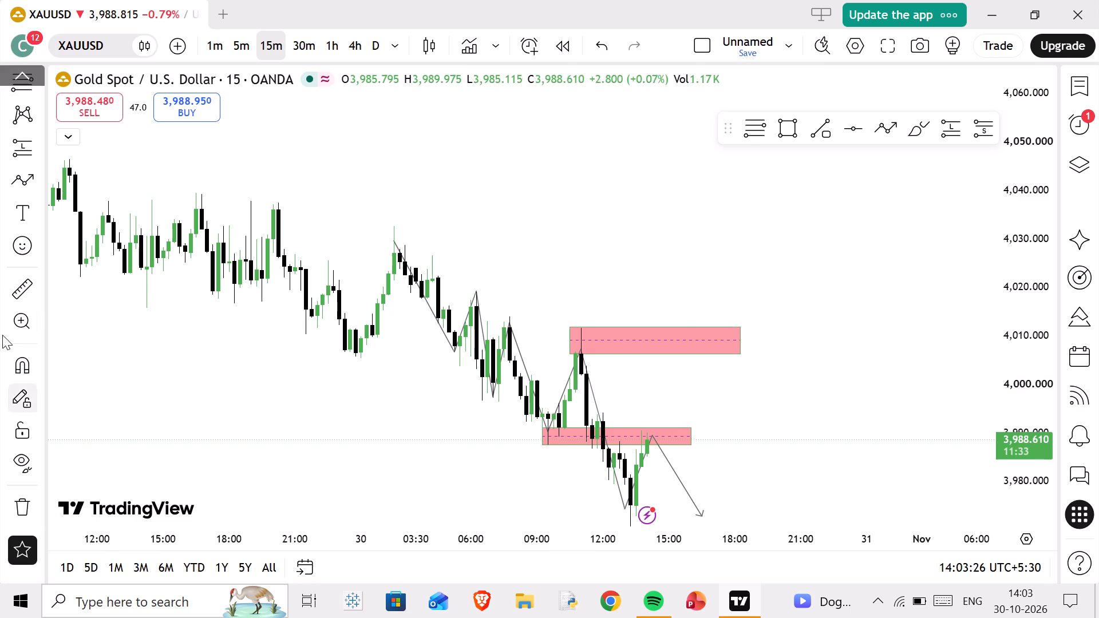
pyautogui.click(20, 294)
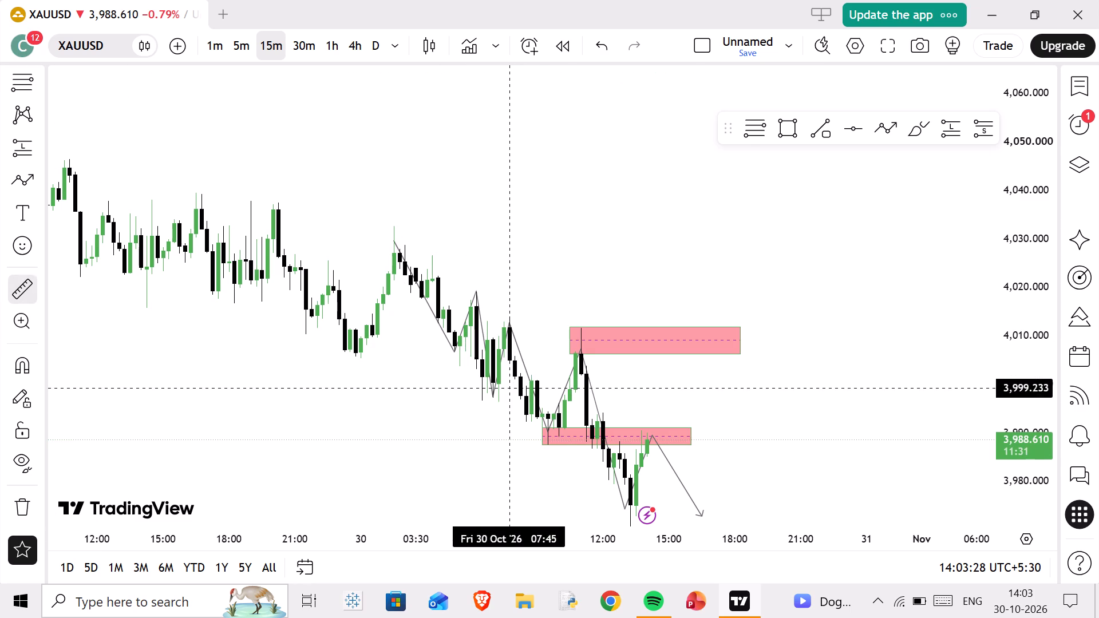
pyautogui.click(511, 385)
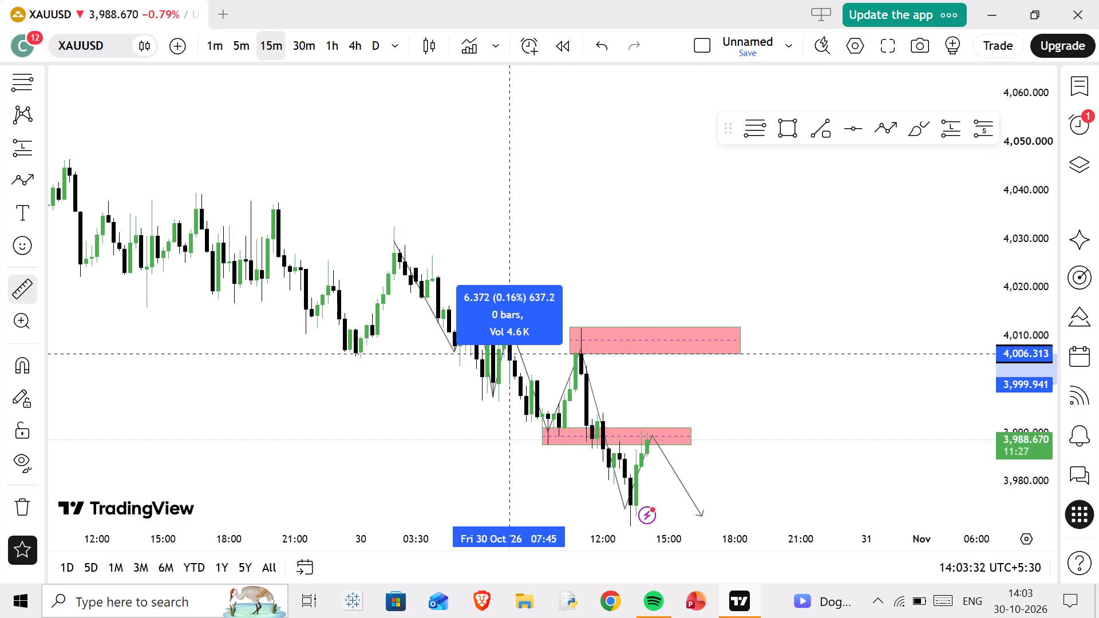
pyautogui.click(512, 425)
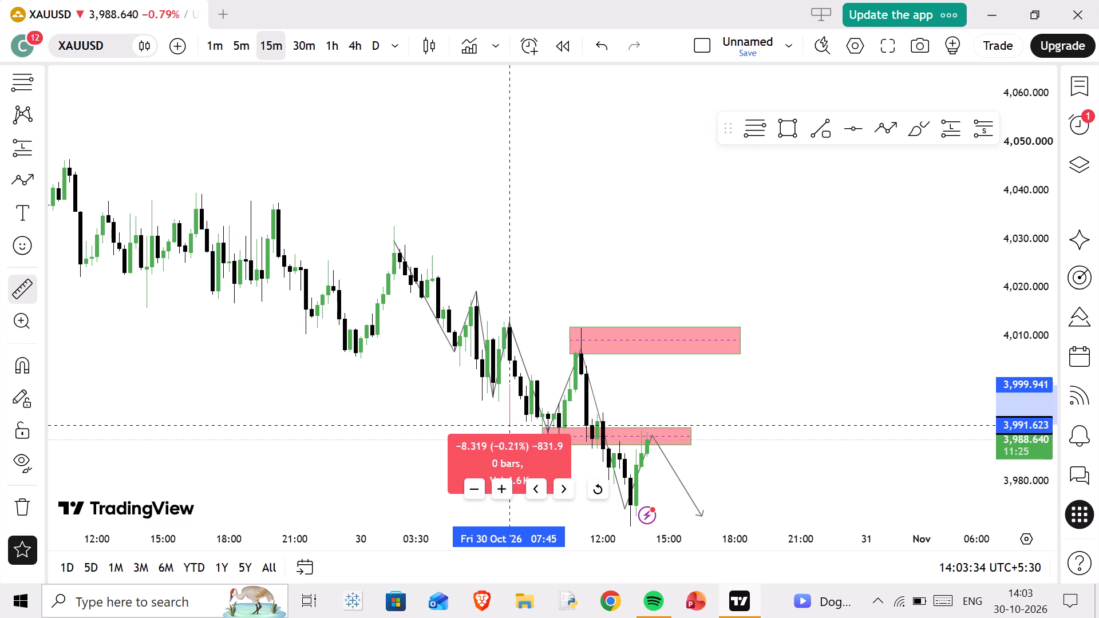
pyautogui.doubleClick(460, 408)
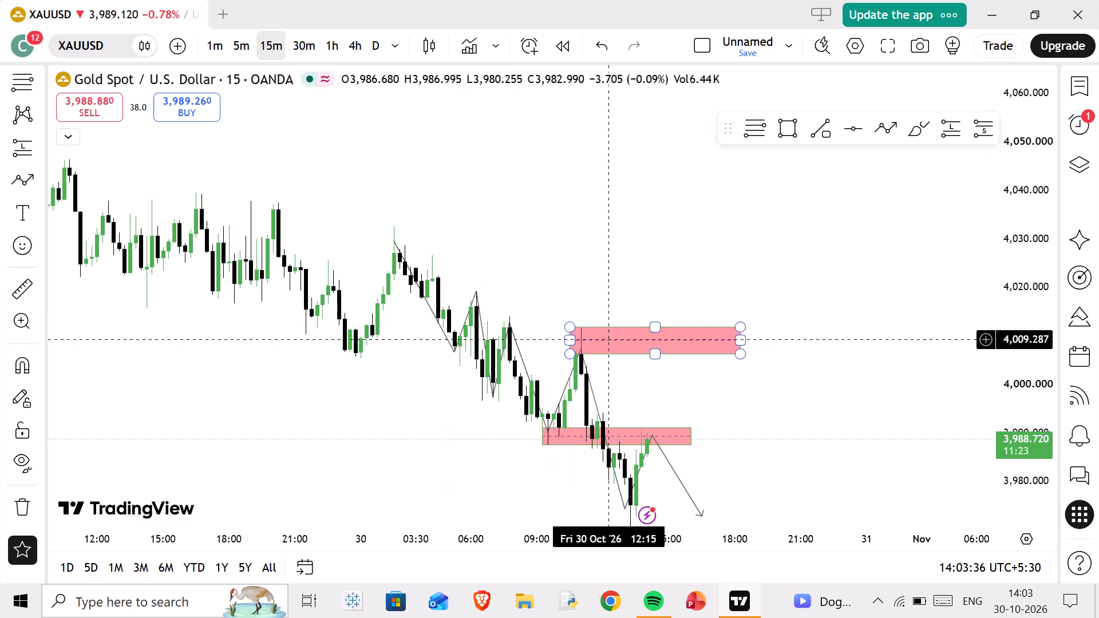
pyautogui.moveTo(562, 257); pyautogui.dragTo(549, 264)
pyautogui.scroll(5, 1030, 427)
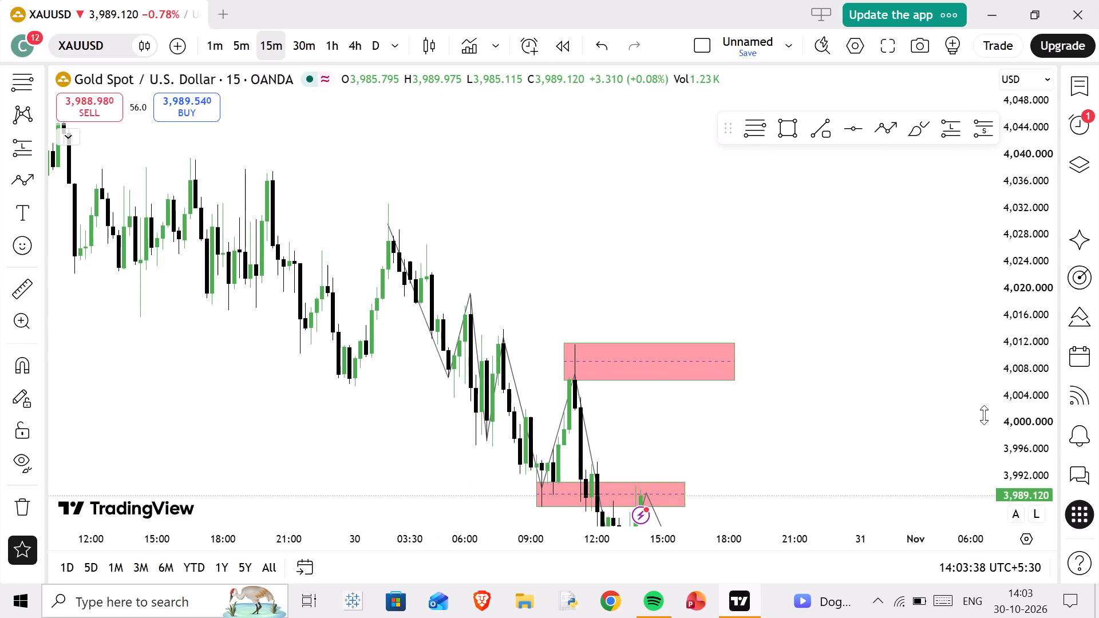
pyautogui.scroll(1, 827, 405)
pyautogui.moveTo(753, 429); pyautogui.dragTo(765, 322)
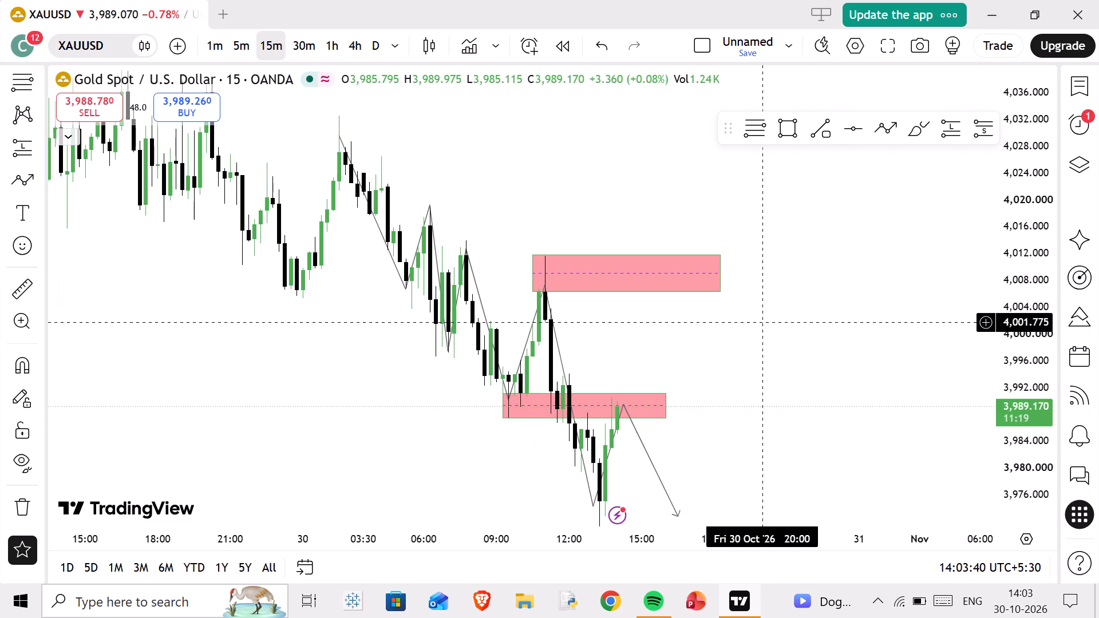
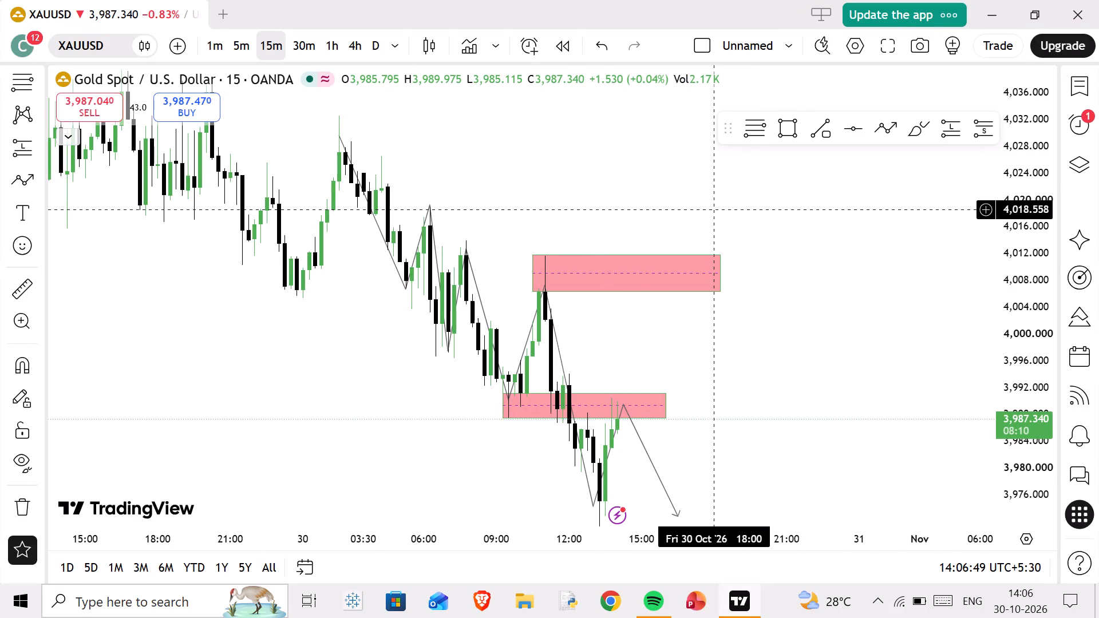
# Extend the right edge of the lower red resistance zone to 21:45 on 30 Oct.
pyautogui.moveTo(754, 352); pyautogui.dragTo(526, 322)
pyautogui.moveTo(461, 370); pyautogui.dragTo(598, 362)
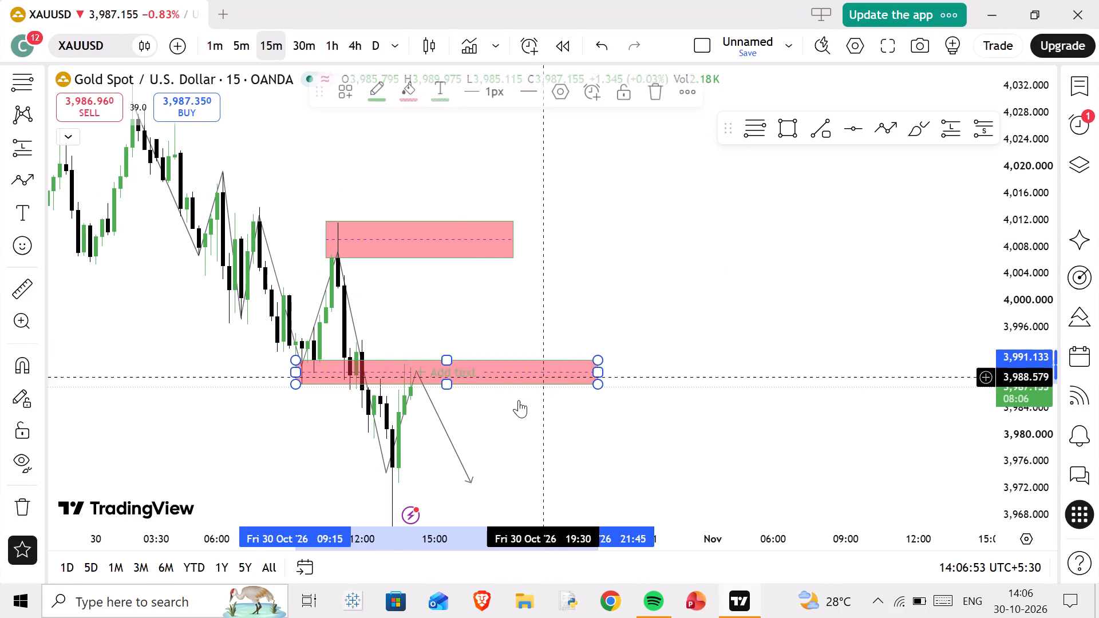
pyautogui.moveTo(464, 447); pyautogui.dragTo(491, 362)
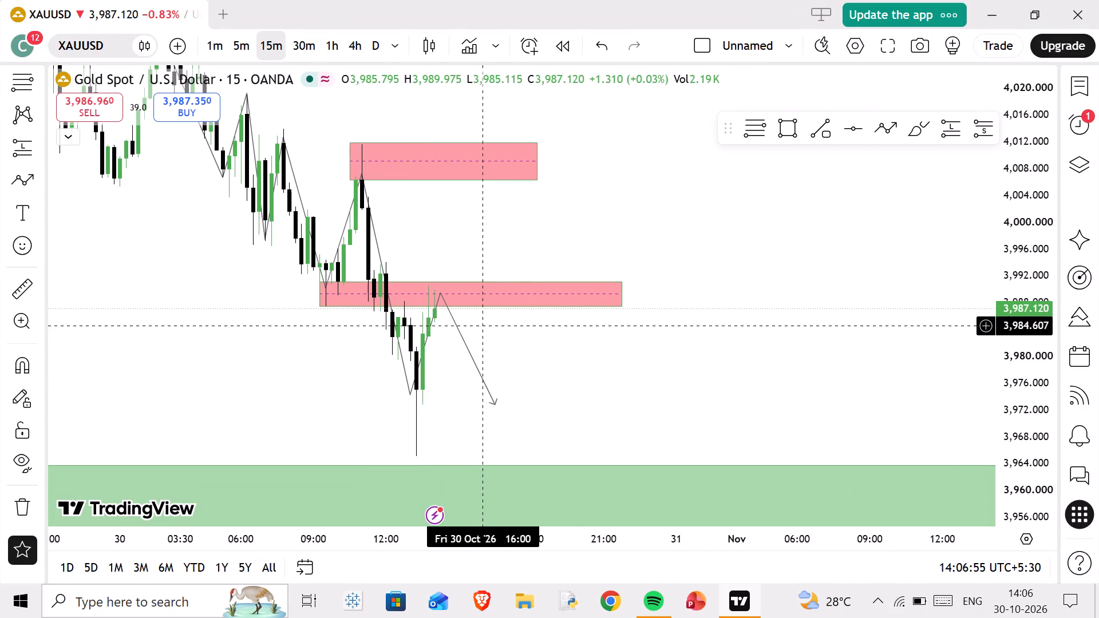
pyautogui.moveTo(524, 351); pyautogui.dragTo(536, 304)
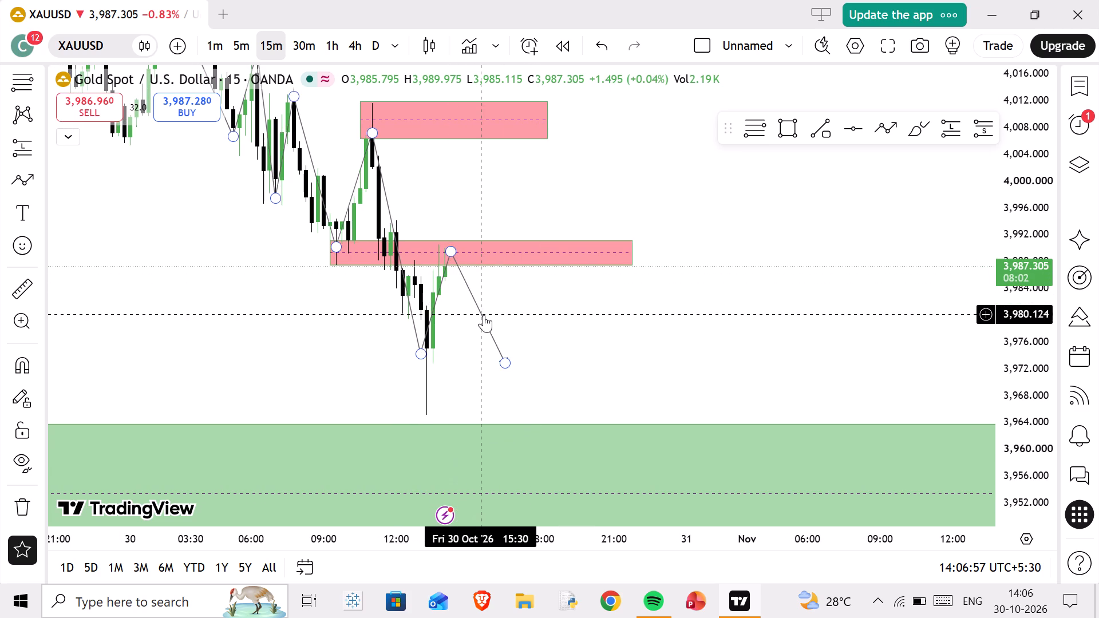
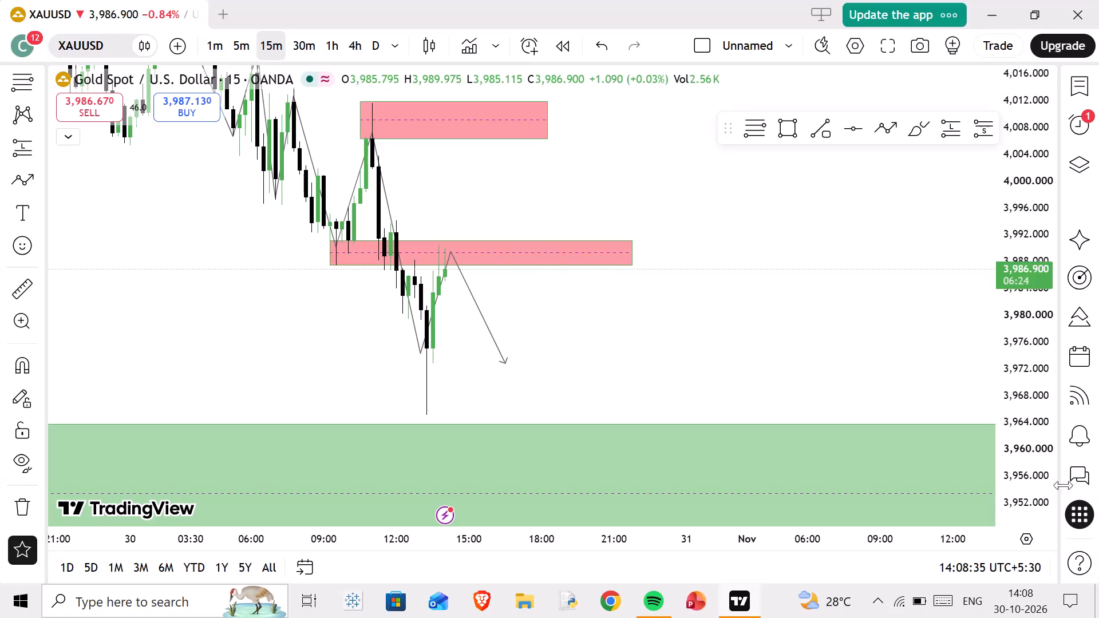
# Switch the chart from gold to NASDAQ using the watchlist, closing the watchlist once the symbol is loaded.
pyautogui.click(1087, 80)
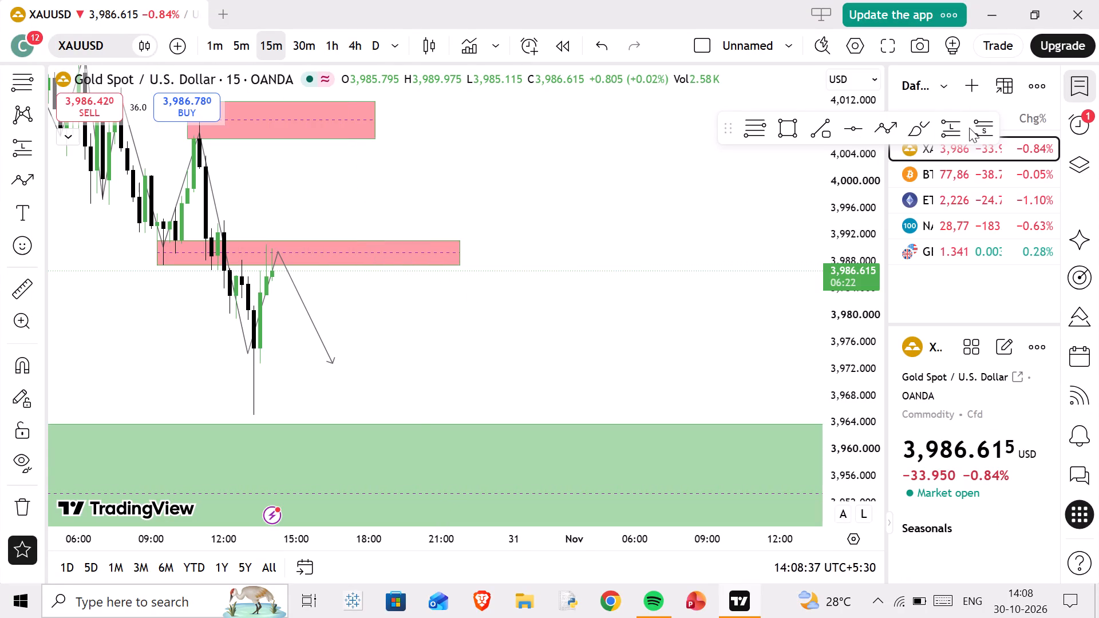
pyautogui.click(959, 219)
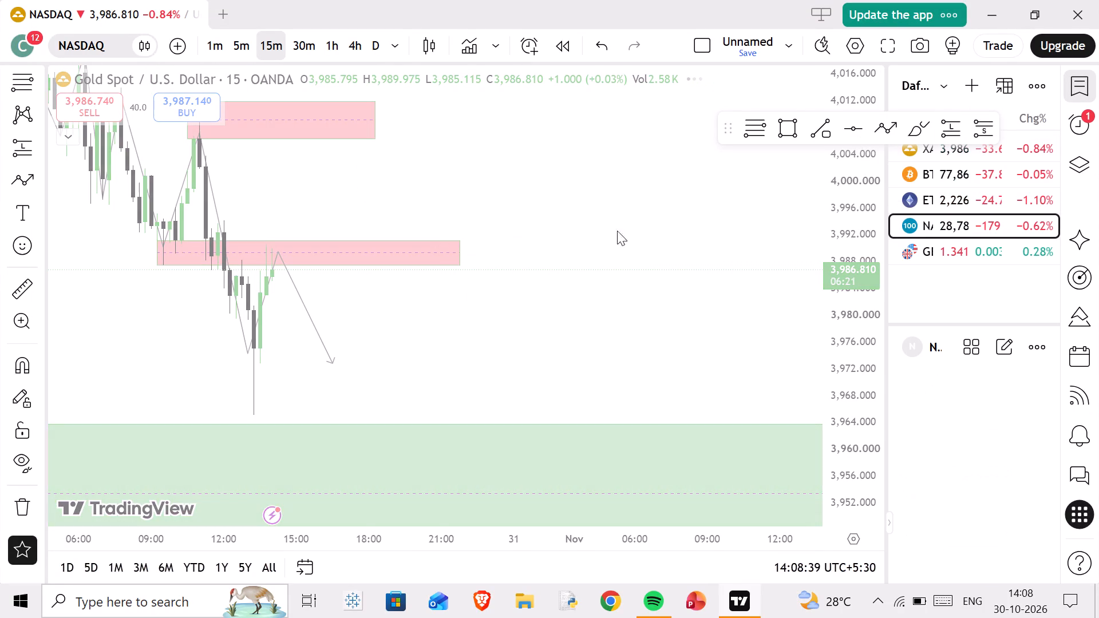
pyautogui.moveTo(451, 286); pyautogui.dragTo(753, 260)
pyautogui.scroll(-3, 641, 298)
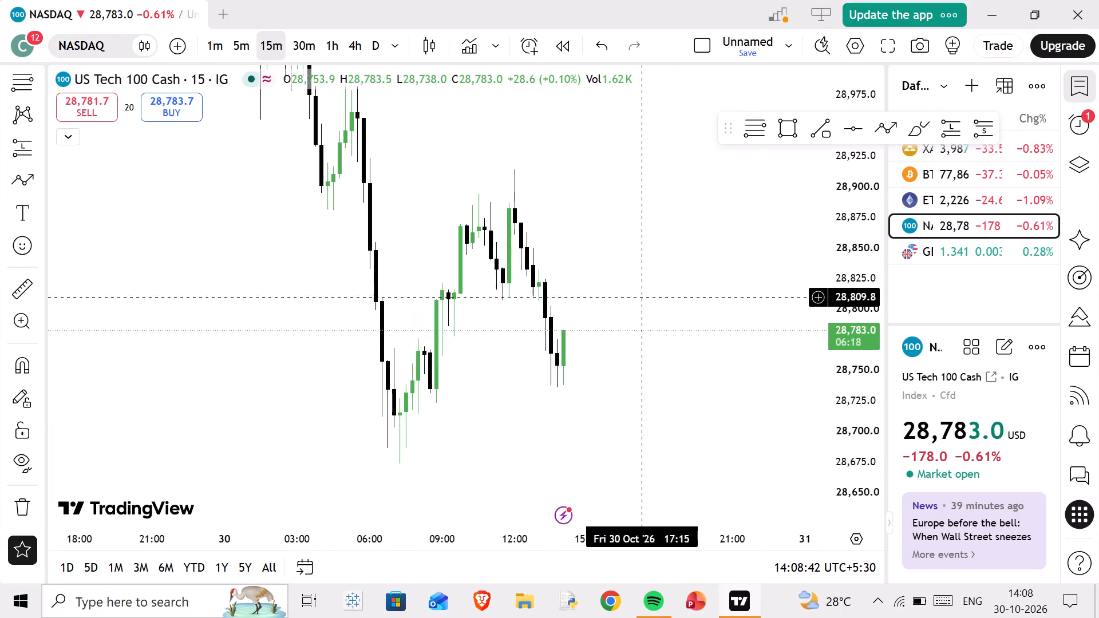
pyautogui.scroll(-6, 825, 263)
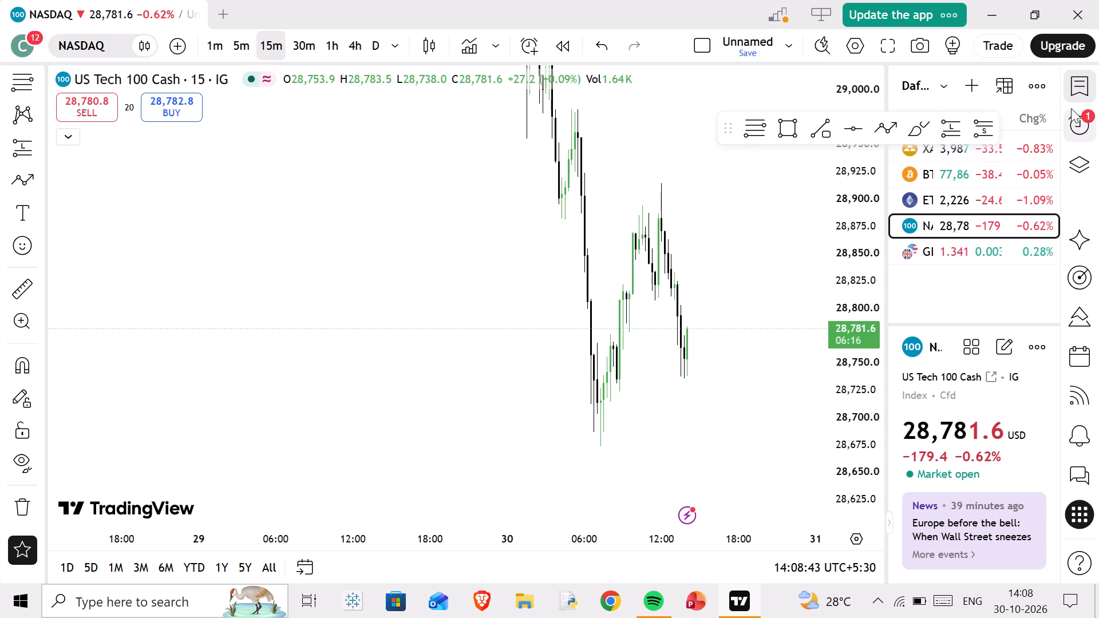
pyautogui.click(1097, 84)
# Examine NASDAQ's 15-minute decline and its recent swing highs and lows leading into 30 Oct.
pyautogui.scroll(3, 890, 178)
pyautogui.scroll(-5, 1013, 221)
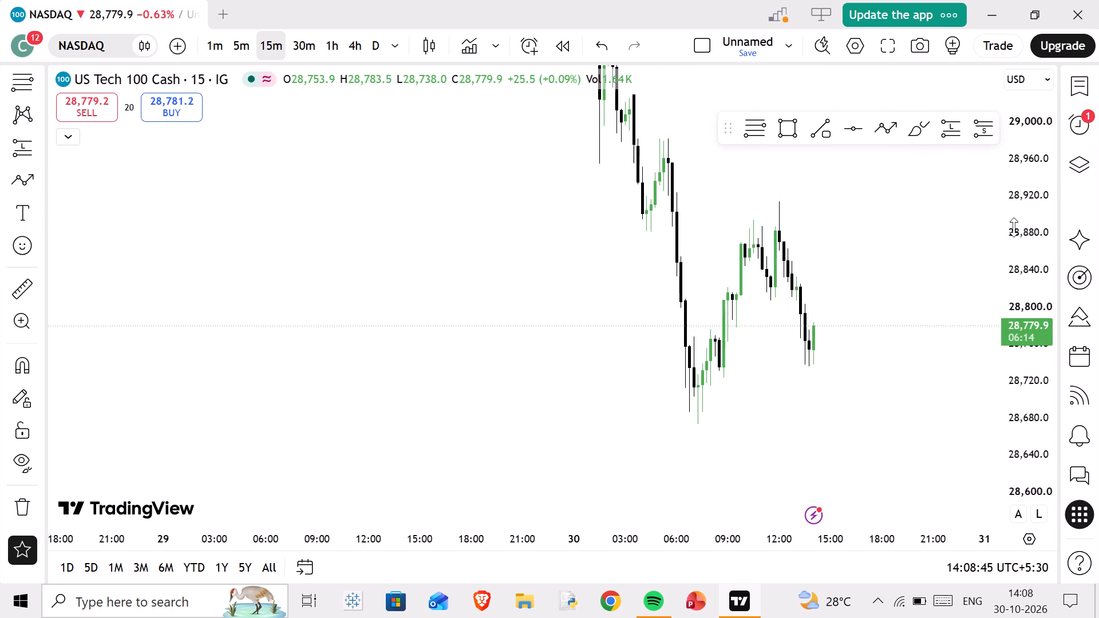
pyautogui.scroll(-6, 1014, 227)
pyautogui.moveTo(833, 224); pyautogui.dragTo(603, 390)
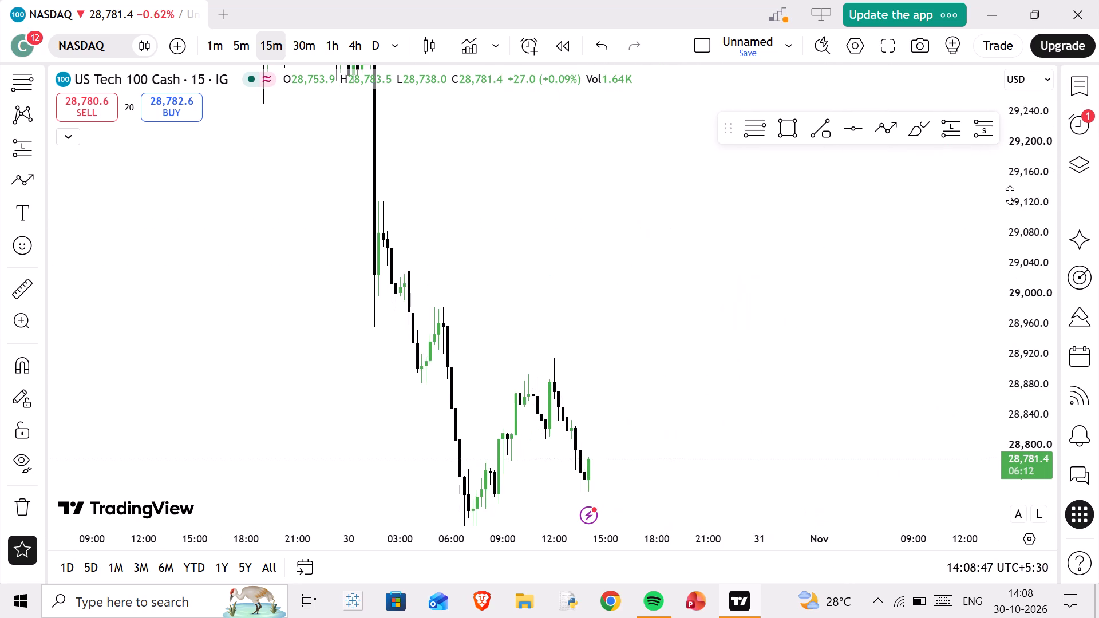
pyautogui.scroll(-12, 1013, 213)
pyautogui.scroll(1, 1065, 216)
pyautogui.scroll(-16, 1066, 216)
pyautogui.scroll(-7, 1062, 248)
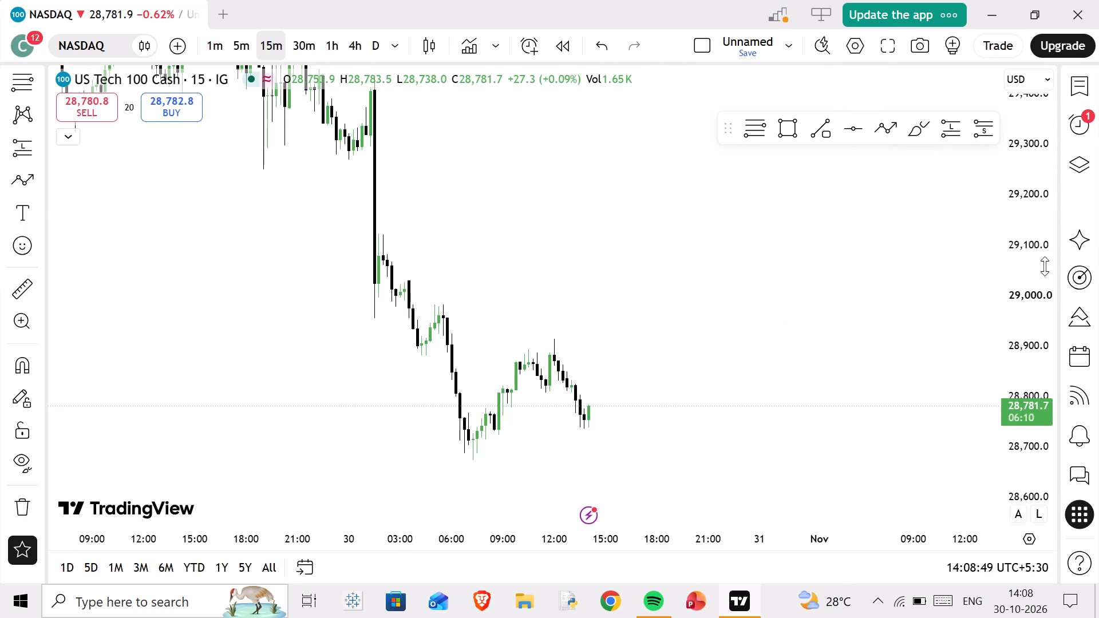
pyautogui.scroll(-10, 1045, 266)
pyautogui.scroll(-5, 675, 299)
pyautogui.moveTo(729, 225); pyautogui.dragTo(597, 296)
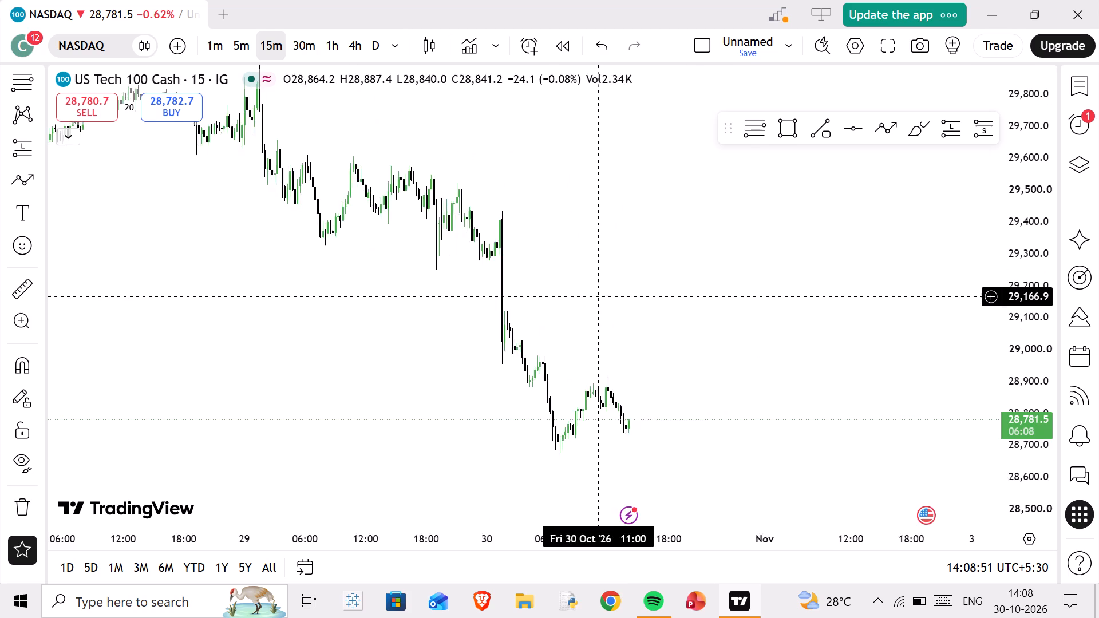
pyautogui.scroll(7, 589, 292)
pyautogui.moveTo(540, 319); pyautogui.dragTo(790, 232)
pyautogui.scroll(3, 1045, 335)
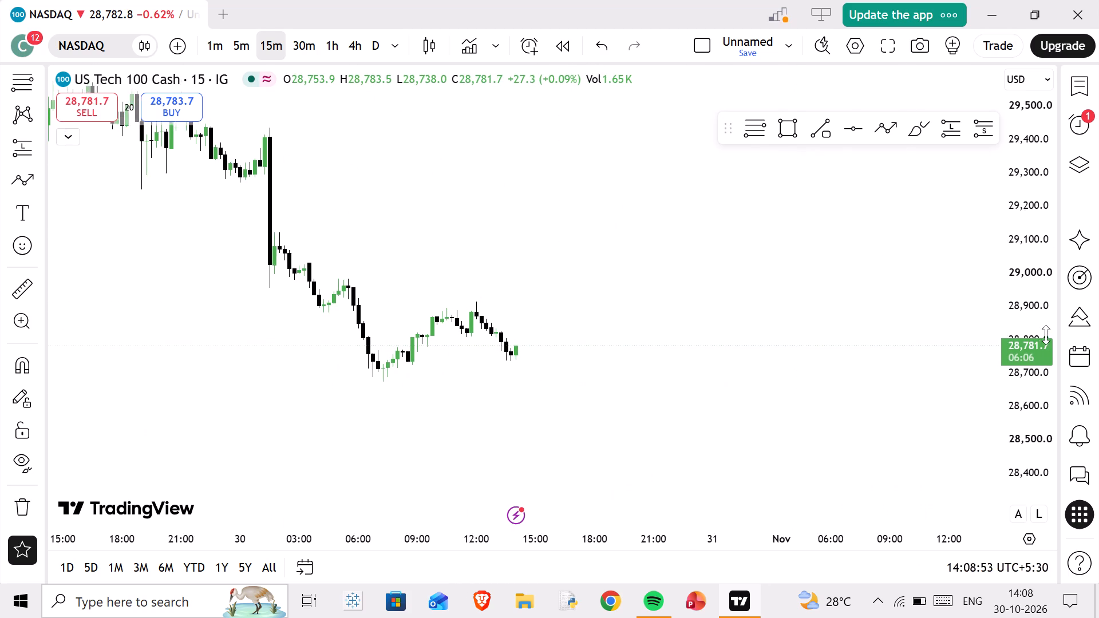
pyautogui.scroll(2, 1046, 335)
pyautogui.moveTo(746, 240); pyautogui.dragTo(778, 309)
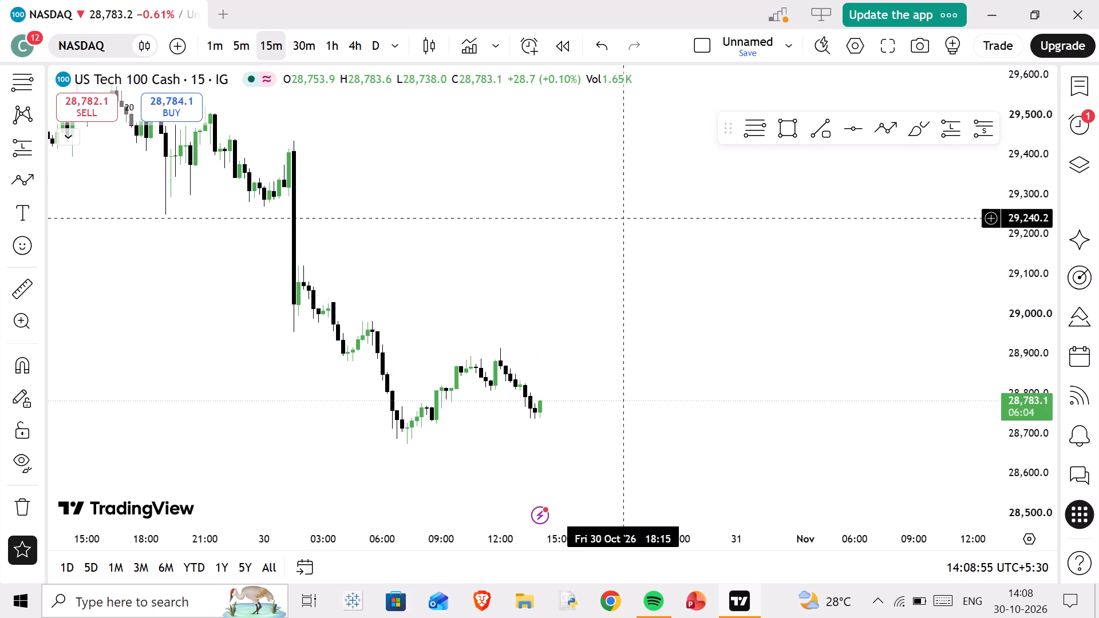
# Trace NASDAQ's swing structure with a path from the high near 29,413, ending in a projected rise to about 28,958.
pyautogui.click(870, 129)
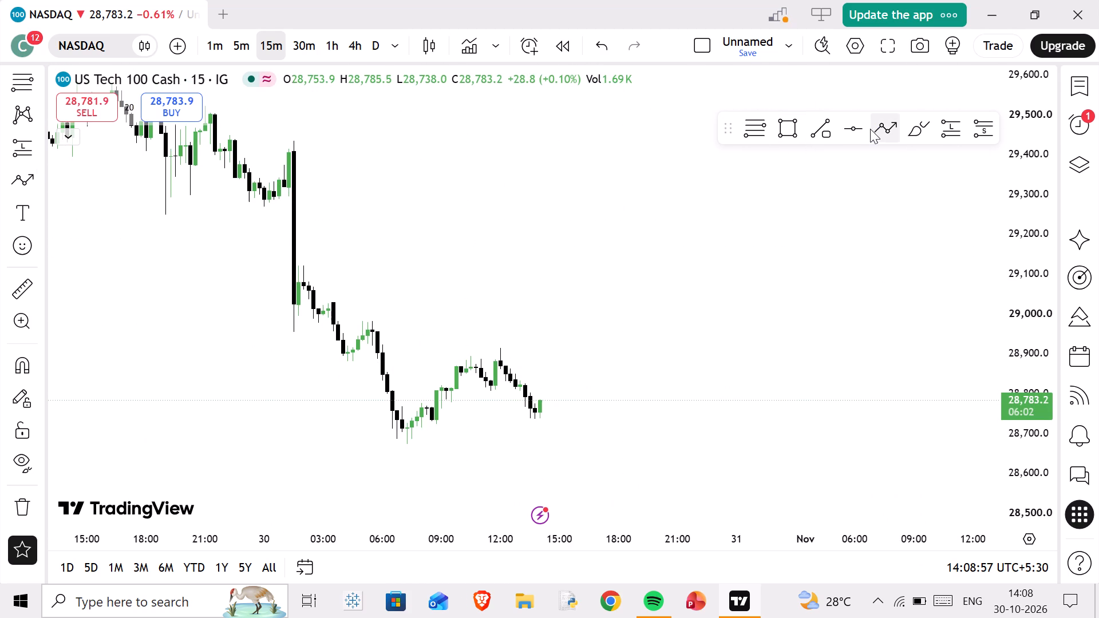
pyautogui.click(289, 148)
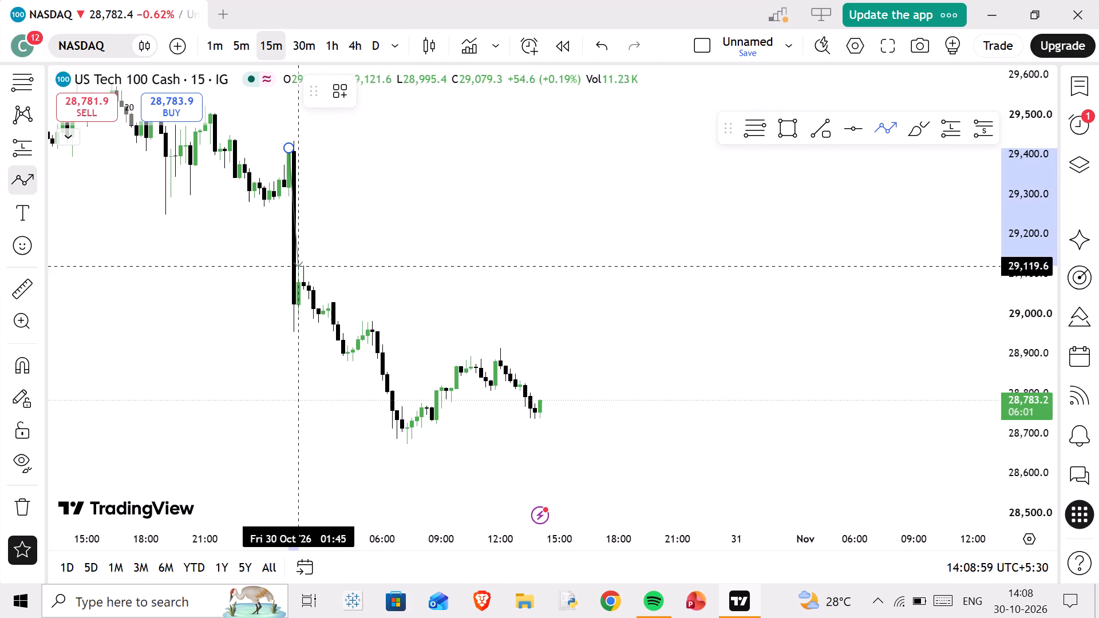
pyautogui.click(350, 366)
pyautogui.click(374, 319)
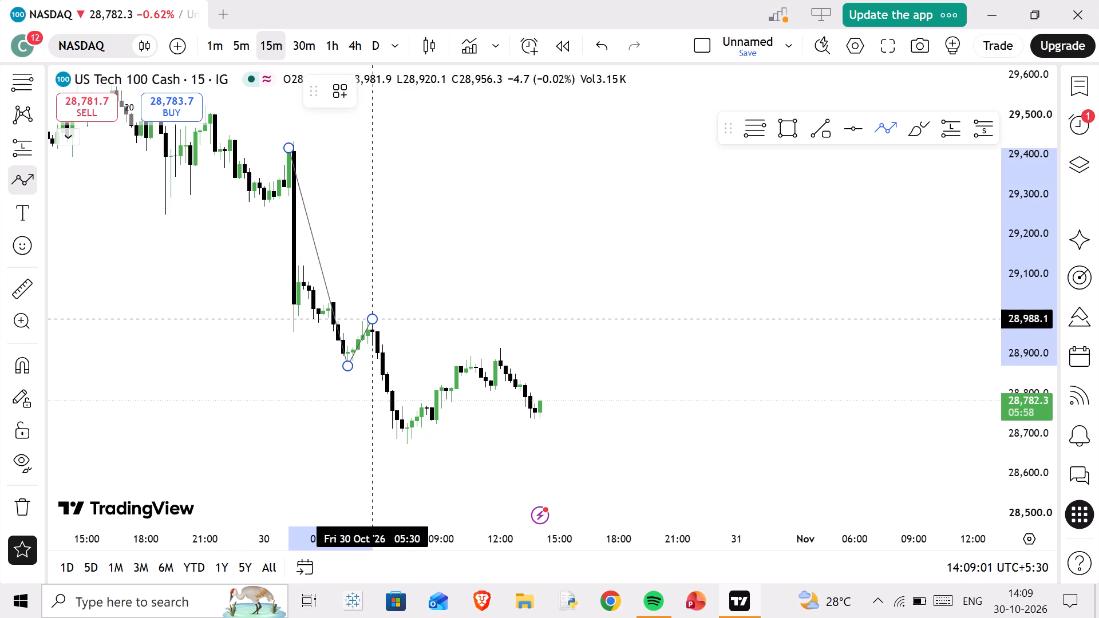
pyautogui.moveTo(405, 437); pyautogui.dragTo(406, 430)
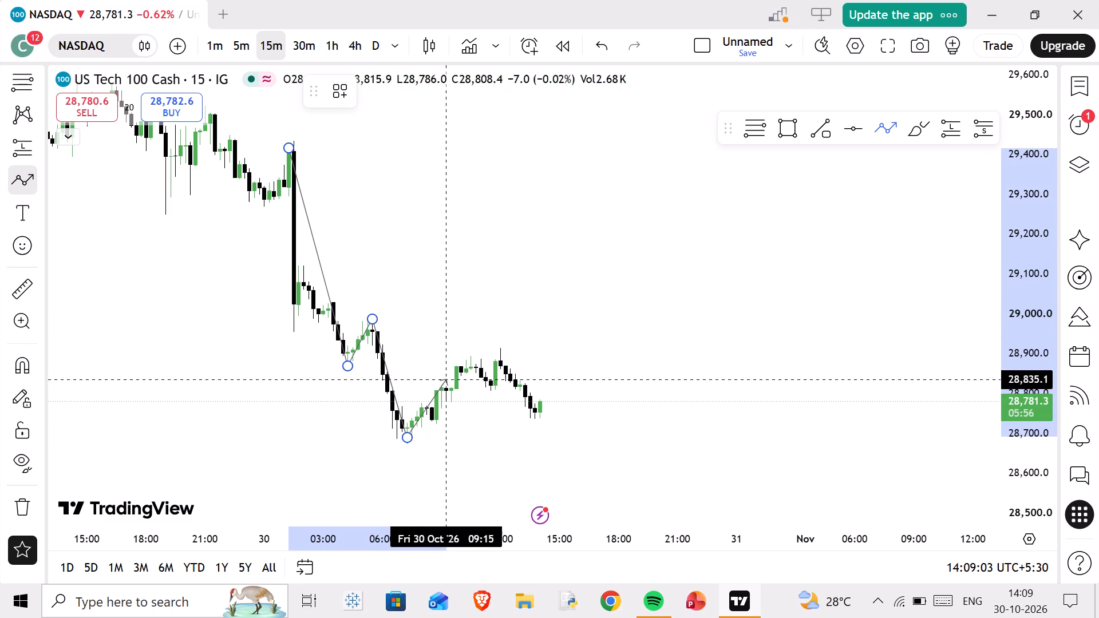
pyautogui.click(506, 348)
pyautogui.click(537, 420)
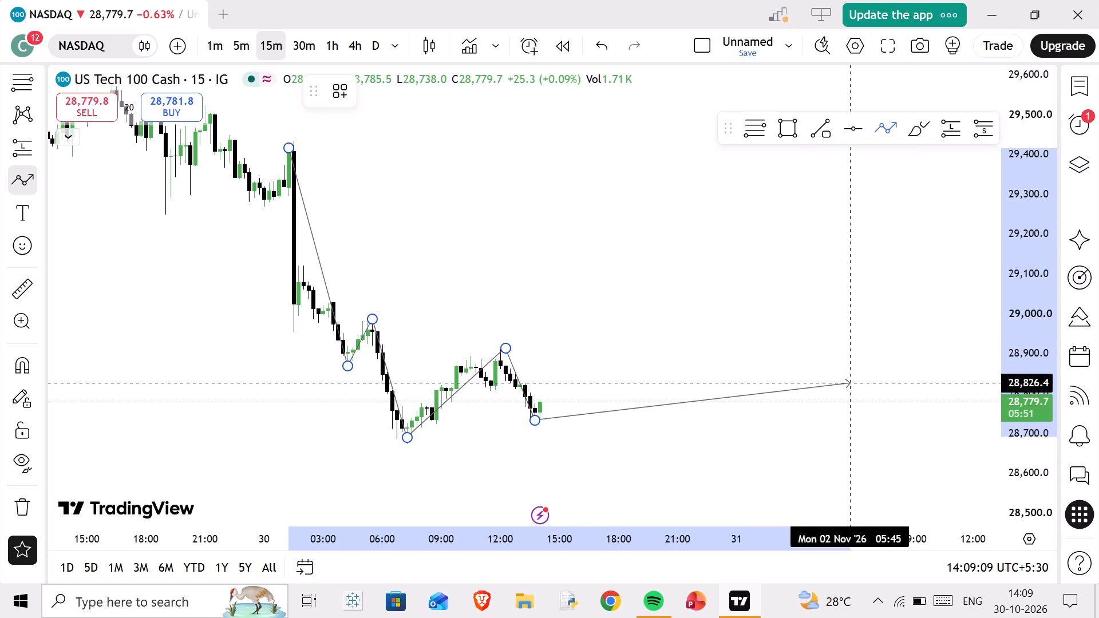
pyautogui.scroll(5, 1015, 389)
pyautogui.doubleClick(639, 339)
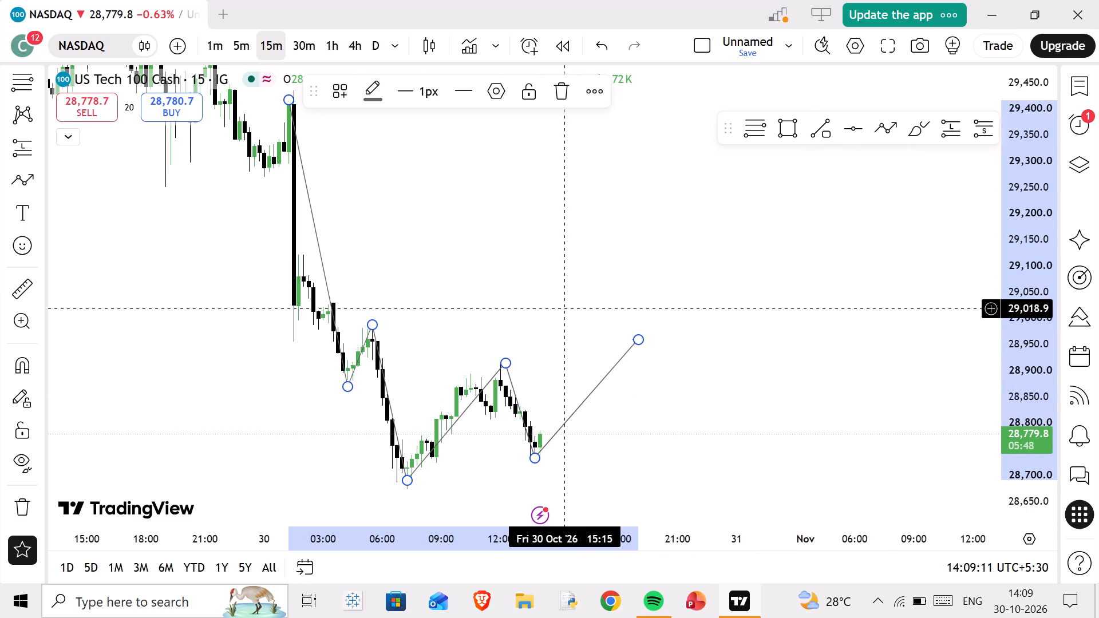
# Draw a red resistance zone on NASDAQ from 28,899.0 to 28,880.3, spanning 03:45 to 16:15 on 30 Oct.
pyautogui.scroll(5, 1026, 390)
pyautogui.moveTo(499, 285); pyautogui.dragTo(580, 188)
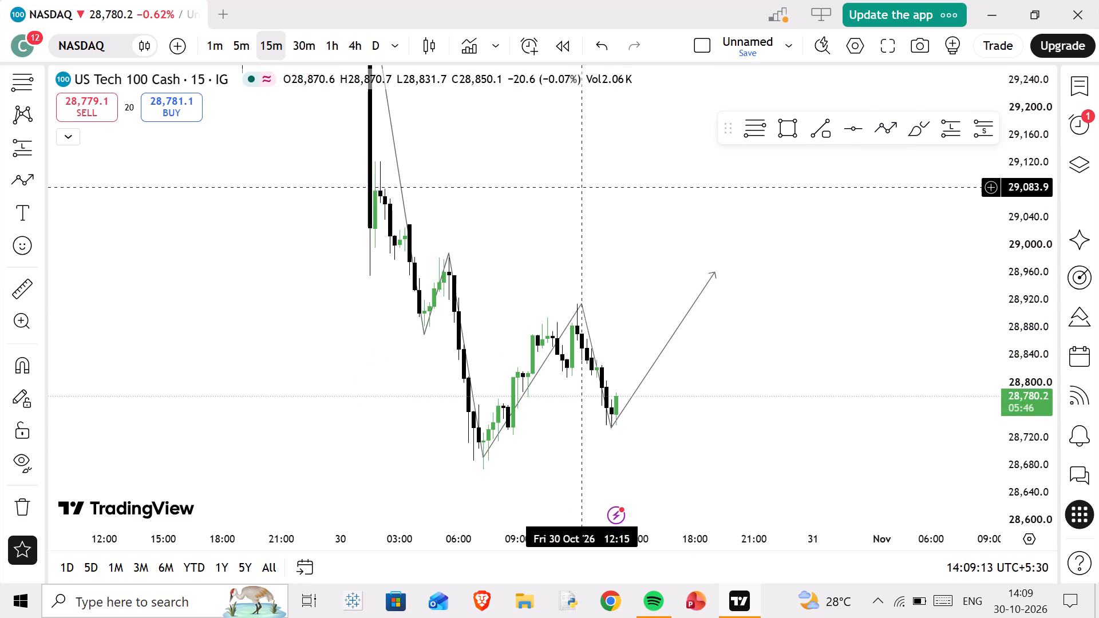
pyautogui.click(792, 132)
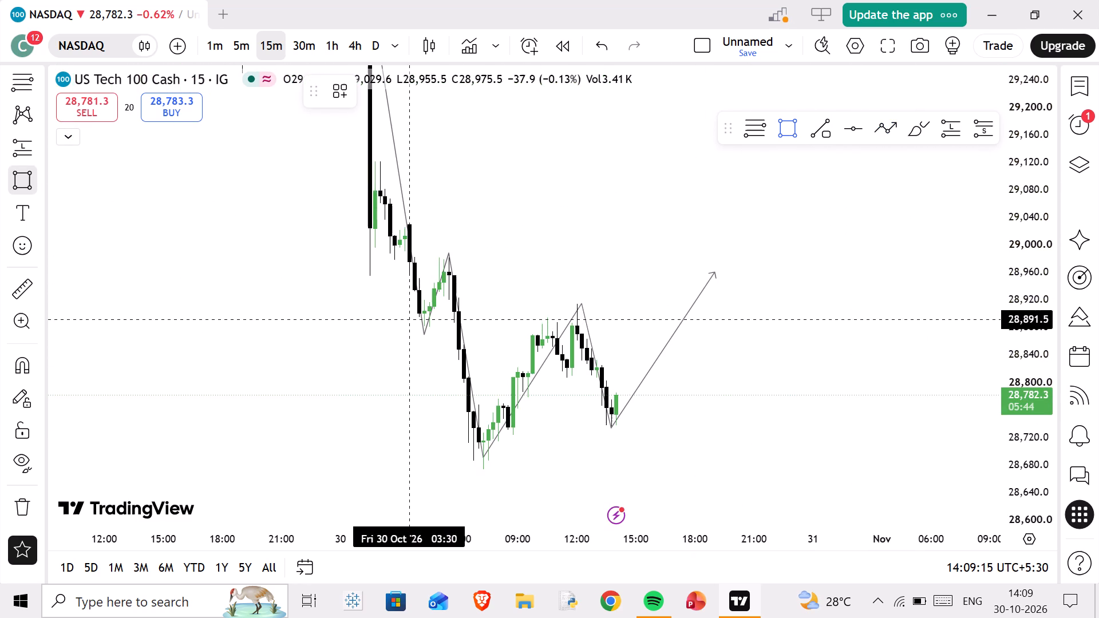
pyautogui.moveTo(412, 314); pyautogui.dragTo(659, 327)
pyautogui.click(659, 327)
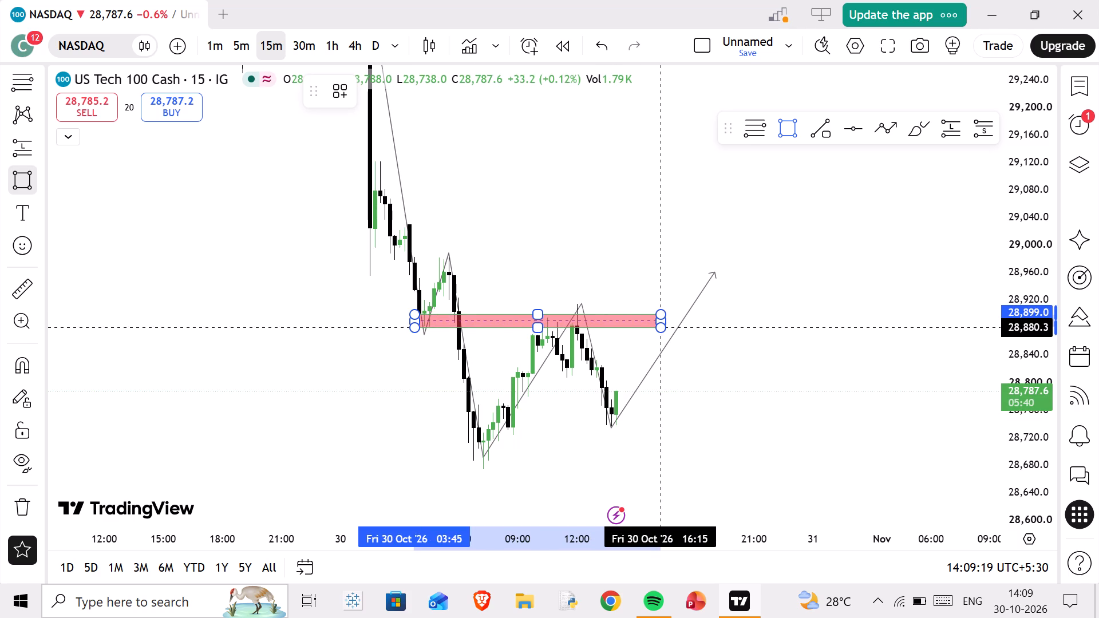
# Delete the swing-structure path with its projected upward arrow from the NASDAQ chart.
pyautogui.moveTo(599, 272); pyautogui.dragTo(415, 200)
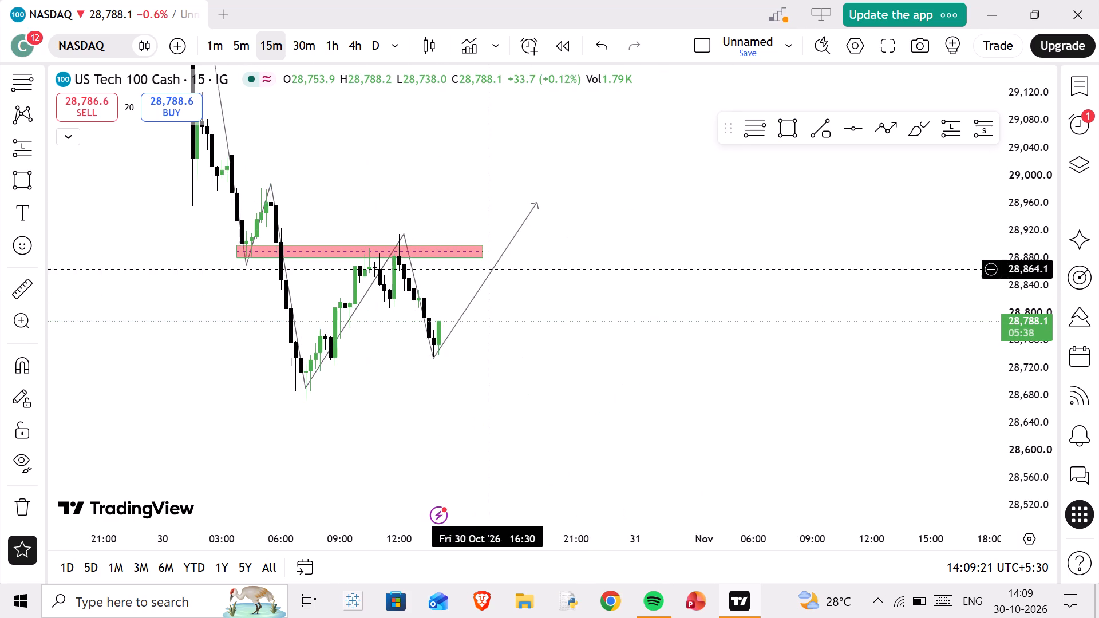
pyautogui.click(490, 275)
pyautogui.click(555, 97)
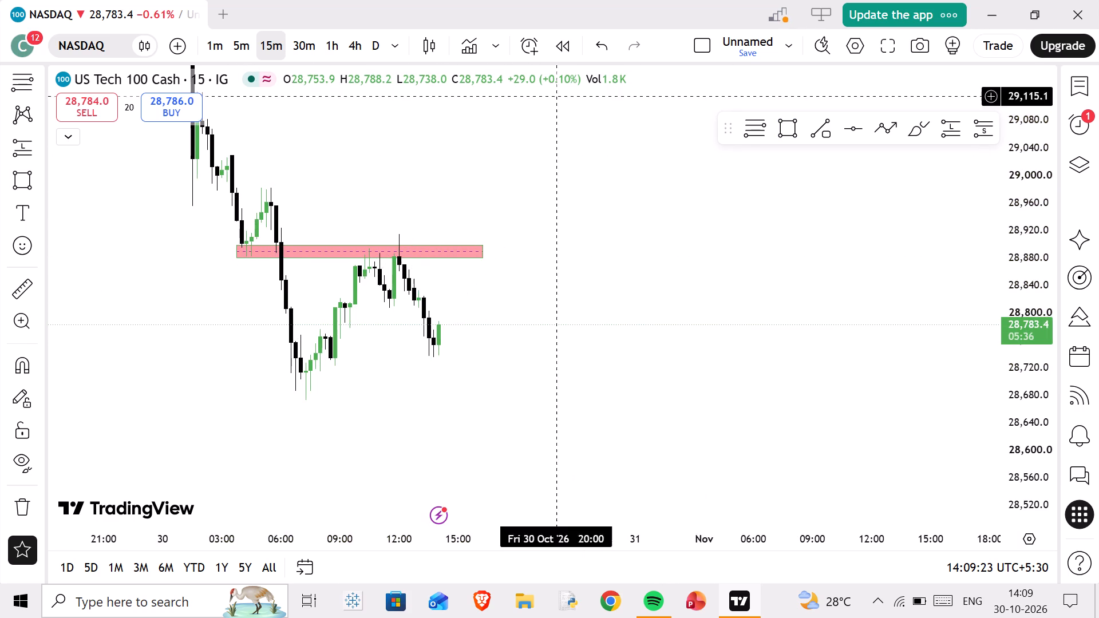
# Place a short position from 11:45 on 30 Oct with entry at 28,882.8, target at 28,680.5 and stop at 28,915.3.
pyautogui.click(978, 125)
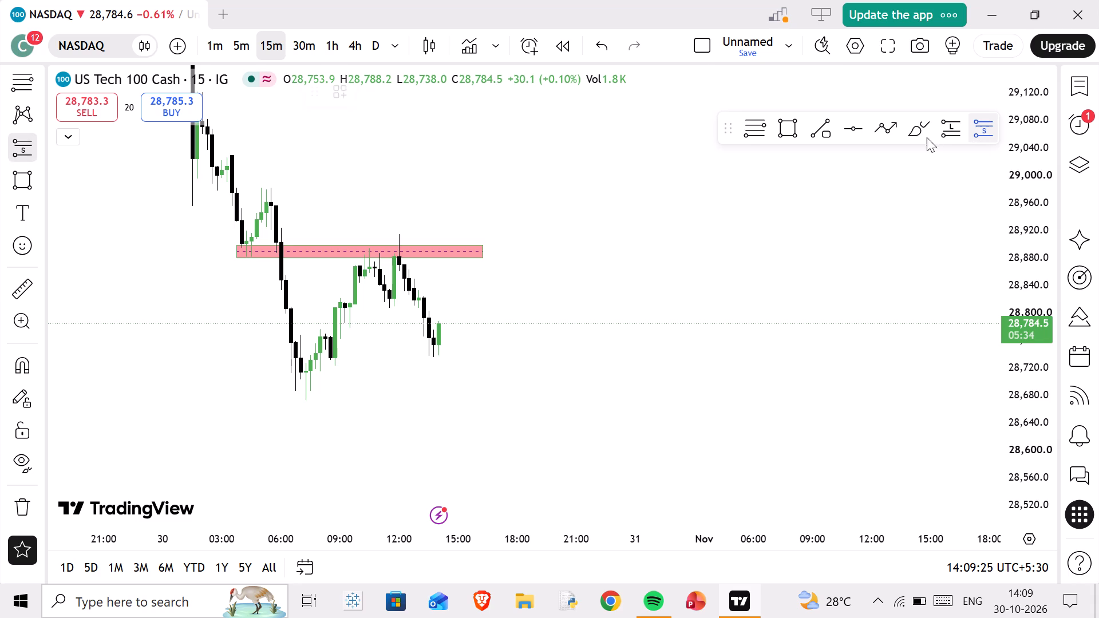
pyautogui.click(395, 256)
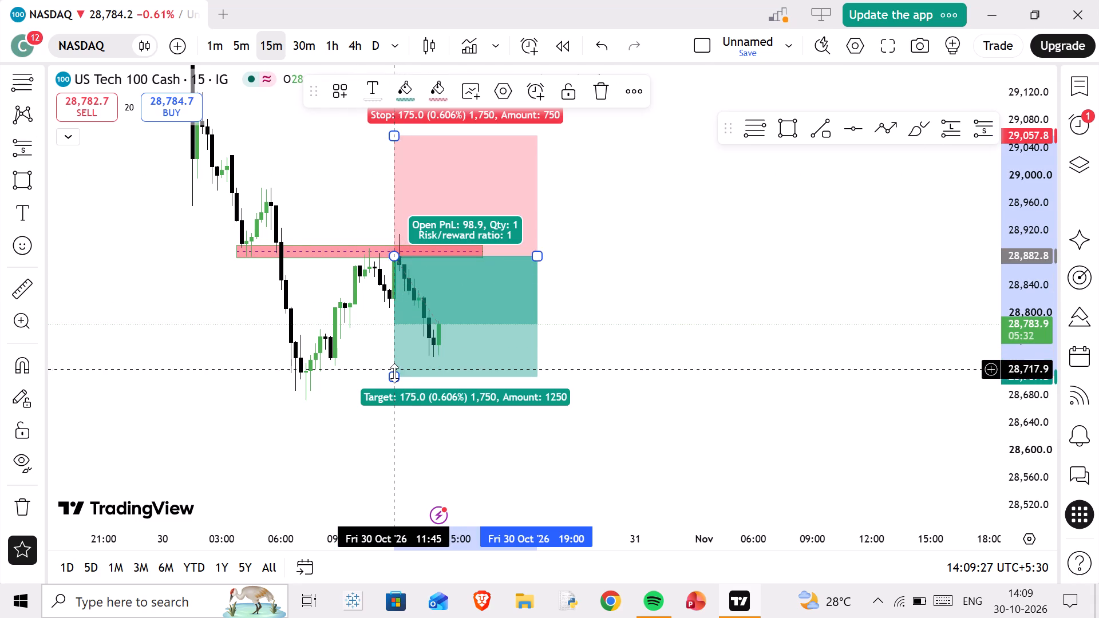
pyautogui.moveTo(394, 373); pyautogui.dragTo(392, 395)
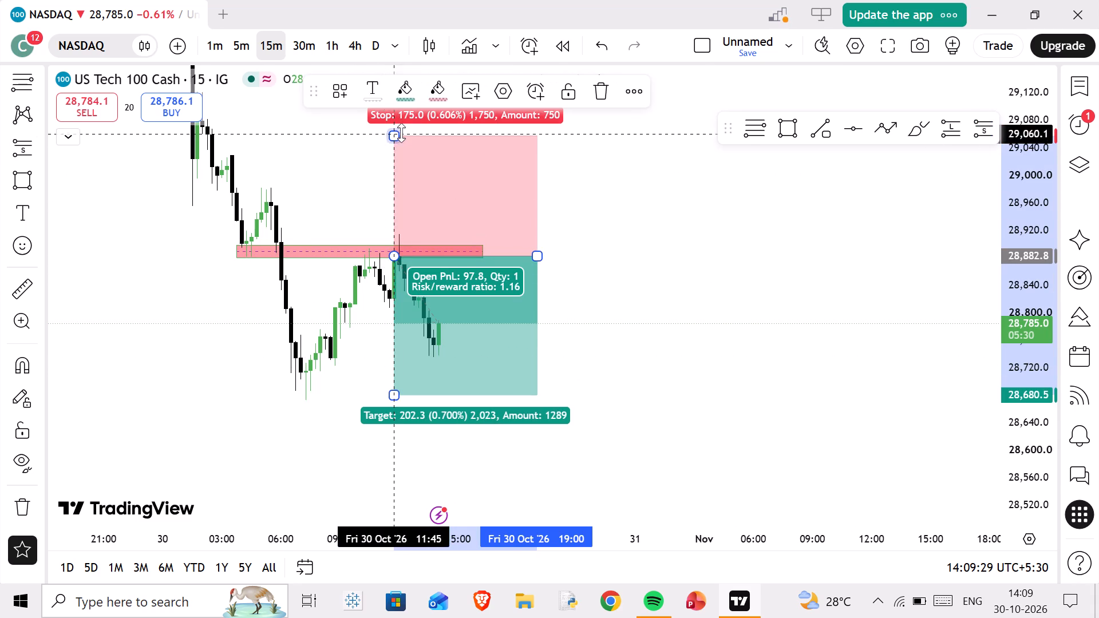
pyautogui.moveTo(401, 133); pyautogui.dragTo(409, 203)
pyautogui.moveTo(402, 197); pyautogui.dragTo(420, 287)
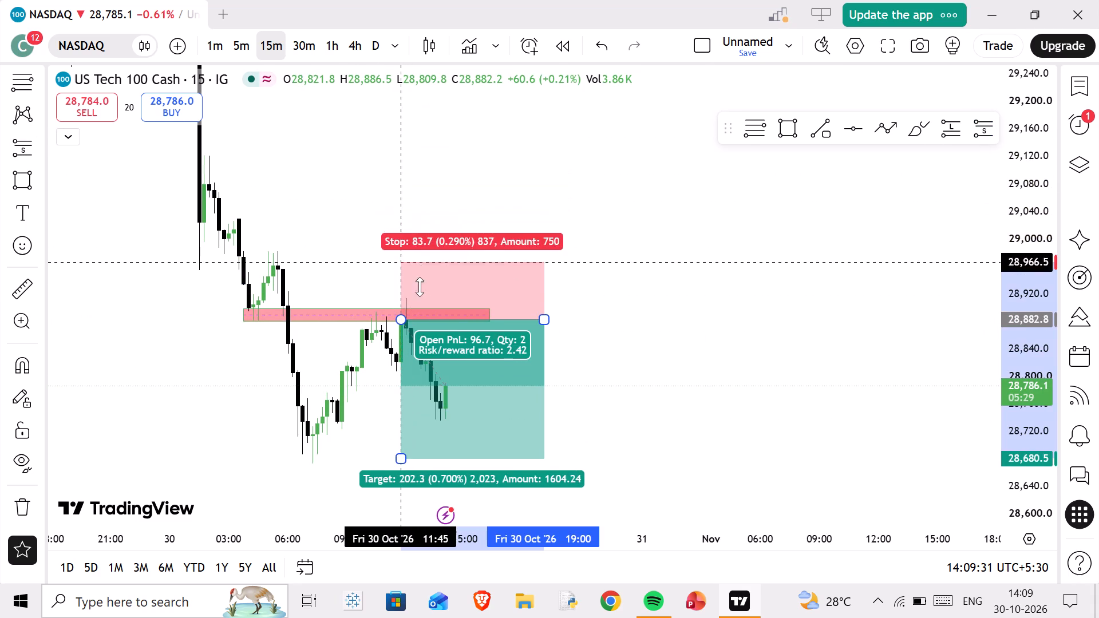
pyautogui.moveTo(420, 287); pyautogui.dragTo(420, 297)
pyautogui.click(304, 257)
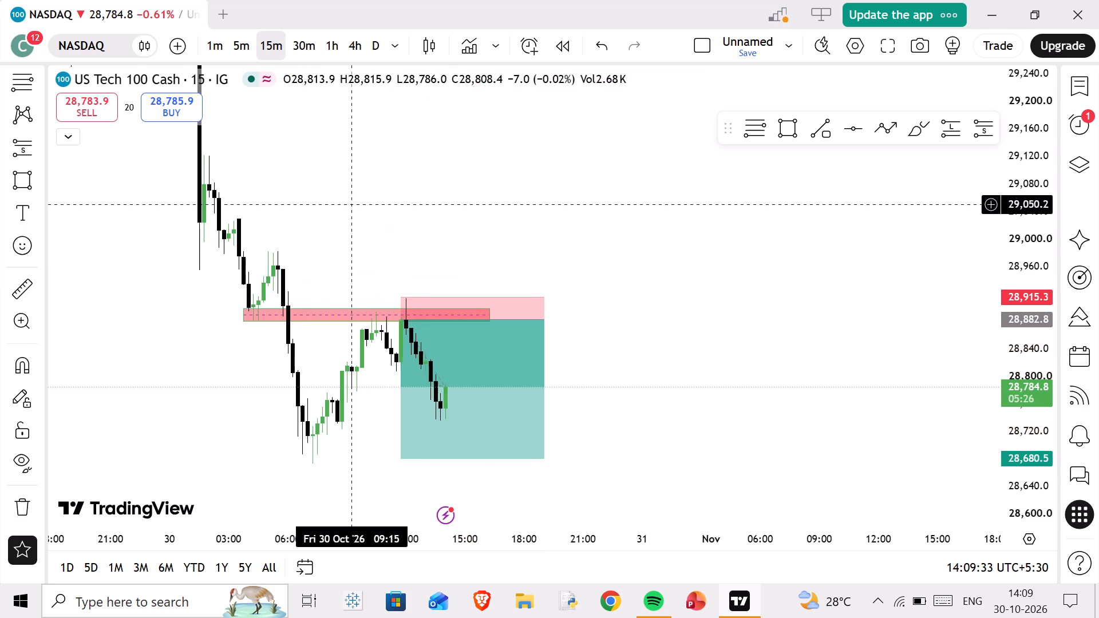
# Draw an upper red resistance zone at the earlier swing high, about 28,961 to 28,983, spanning 04:30 to 21:00 on 30 Oct.
pyautogui.moveTo(353, 204); pyautogui.dragTo(417, 253)
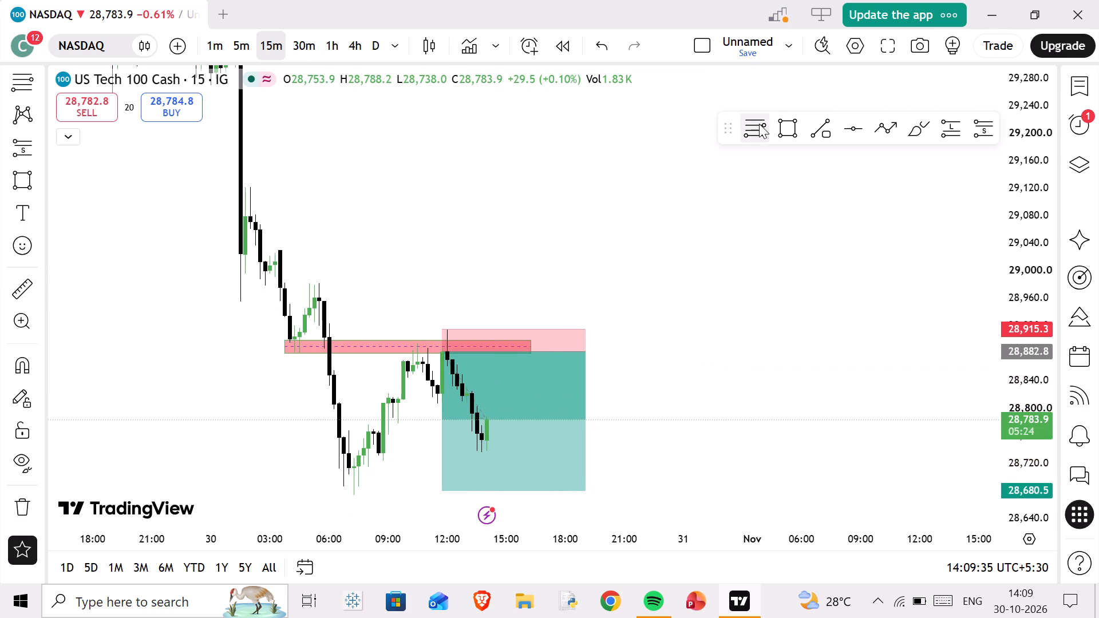
pyautogui.click(783, 131)
pyautogui.moveTo(299, 296); pyautogui.dragTo(622, 282)
pyautogui.click(622, 282)
pyautogui.moveTo(509, 255); pyautogui.dragTo(543, 224)
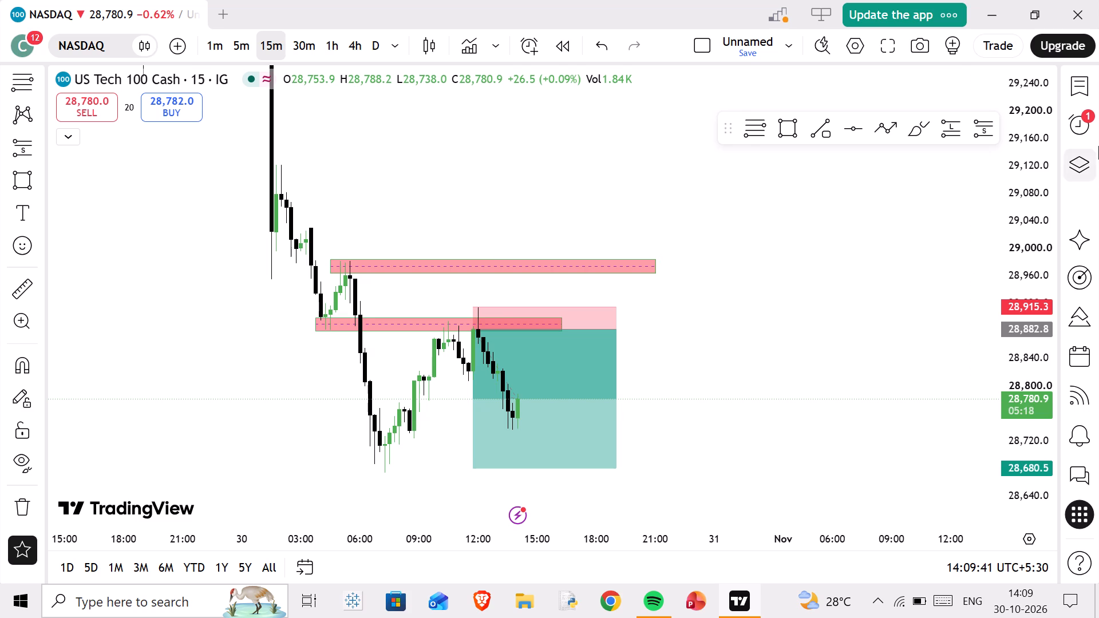
# Reopen the watchlist and switch the chart back to XAUUSD.
pyautogui.click(1078, 93)
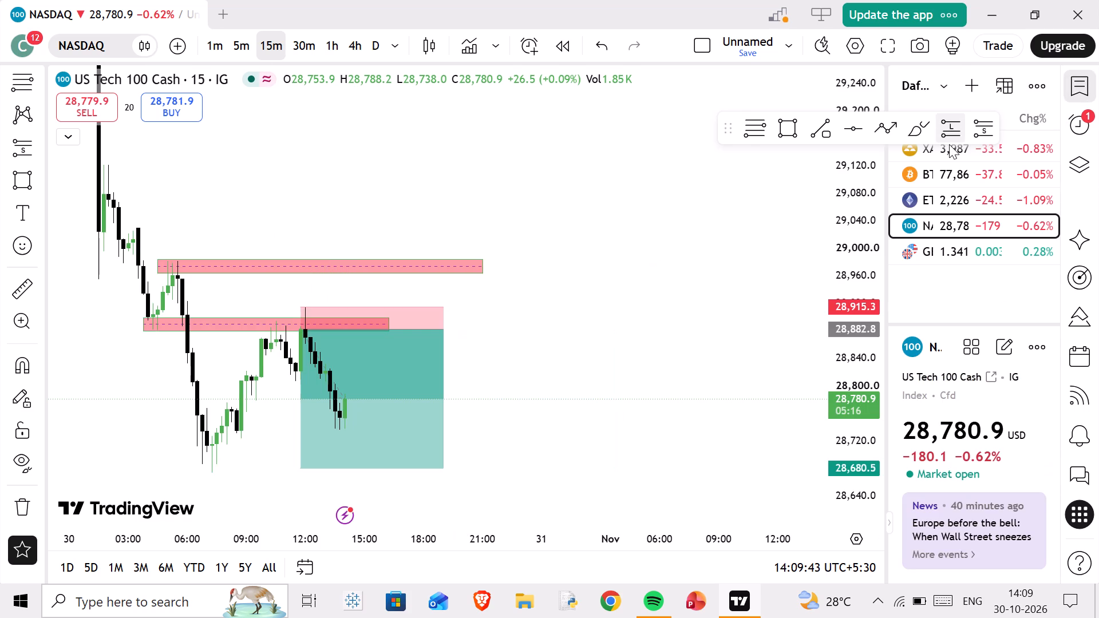
pyautogui.click(949, 149)
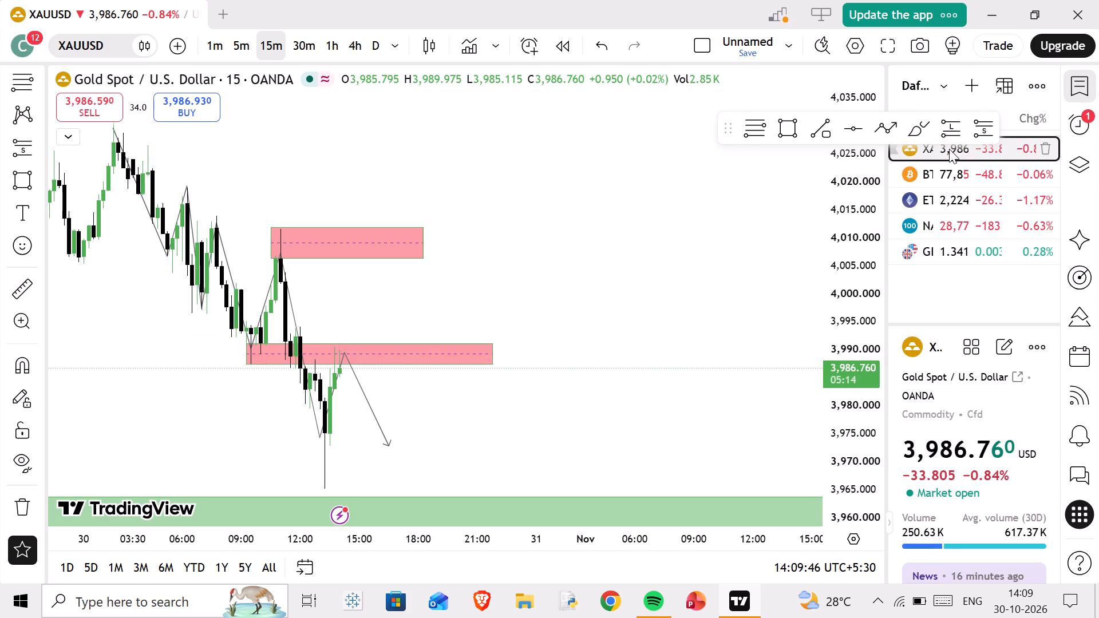
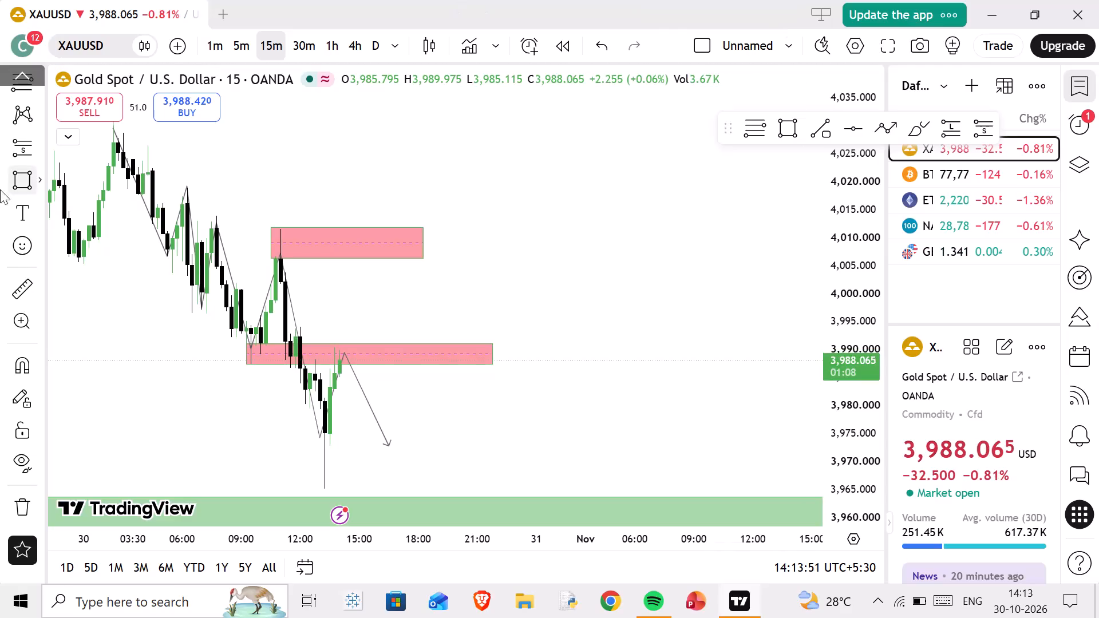
# Remove all four drawings from the XAUUSD chart while keeping the indicator.
pyautogui.click(32, 506)
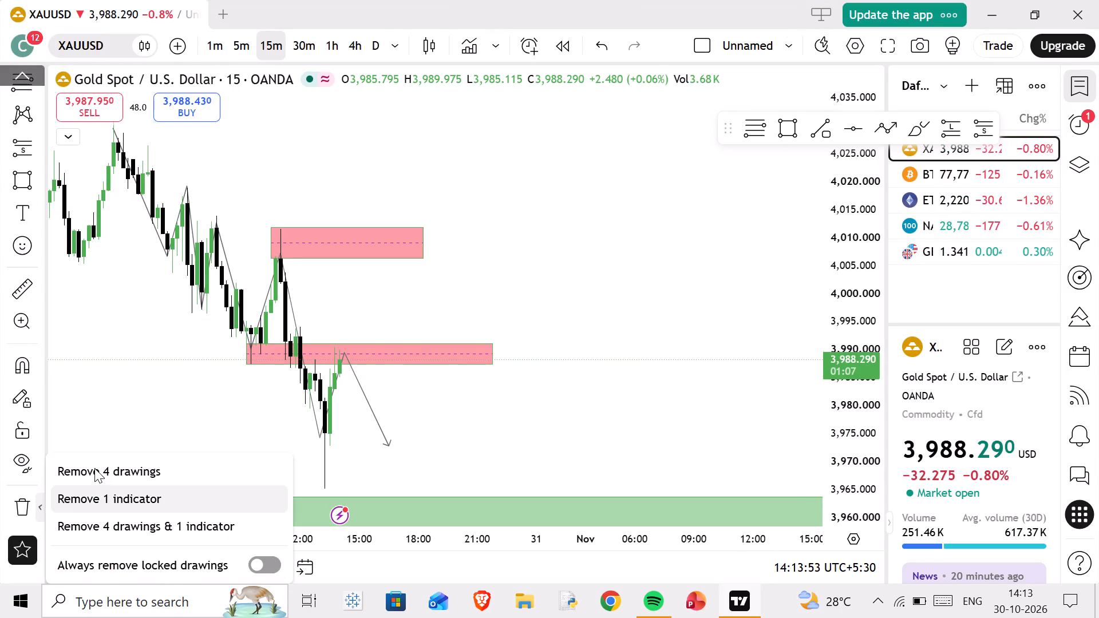
pyautogui.click(97, 465)
# Switch the XAUUSD chart to the 1-hour timeframe and close the watchlist.
pyautogui.click(323, 38)
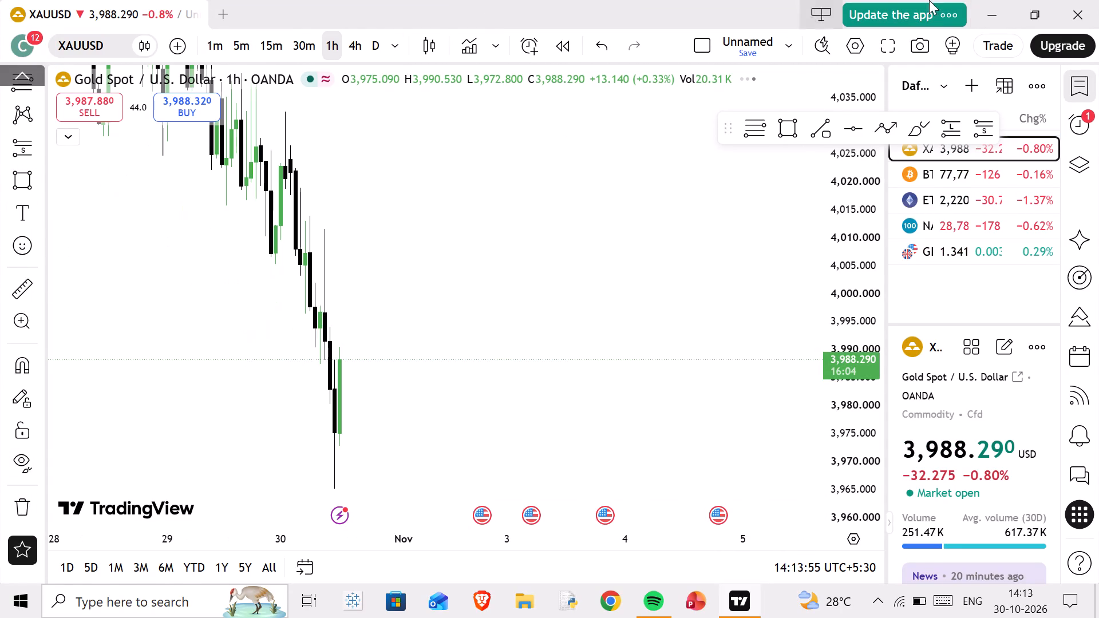
pyautogui.click(1084, 85)
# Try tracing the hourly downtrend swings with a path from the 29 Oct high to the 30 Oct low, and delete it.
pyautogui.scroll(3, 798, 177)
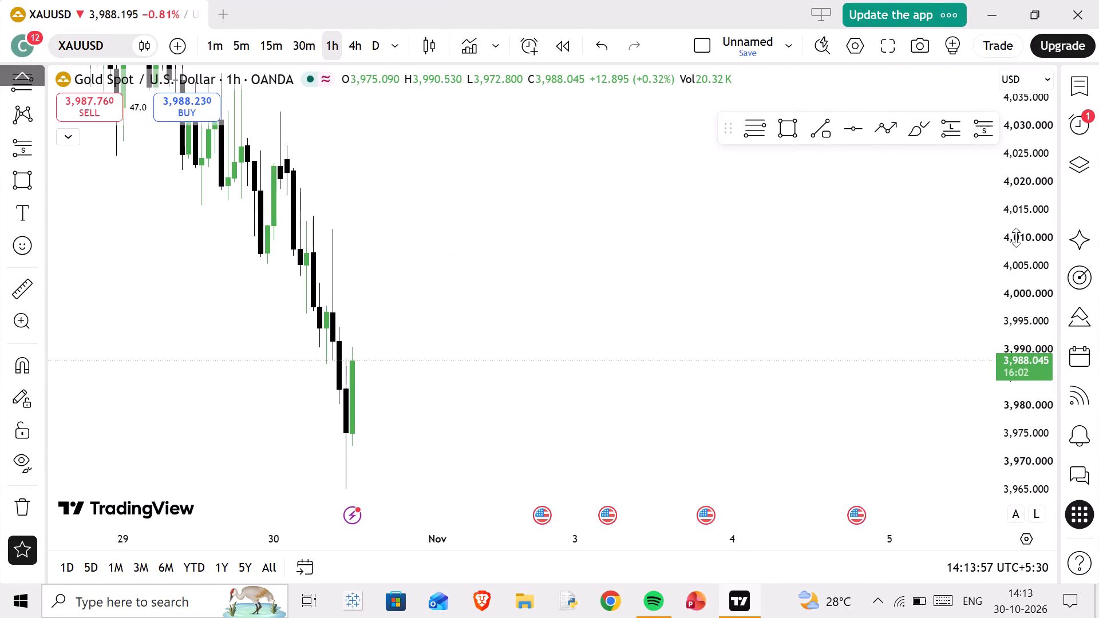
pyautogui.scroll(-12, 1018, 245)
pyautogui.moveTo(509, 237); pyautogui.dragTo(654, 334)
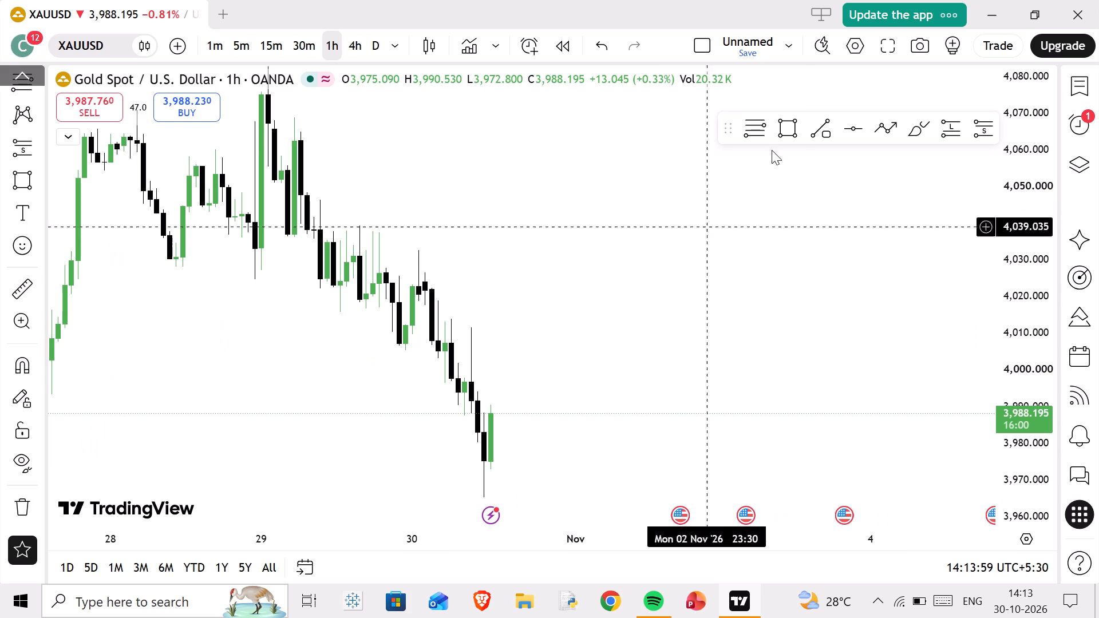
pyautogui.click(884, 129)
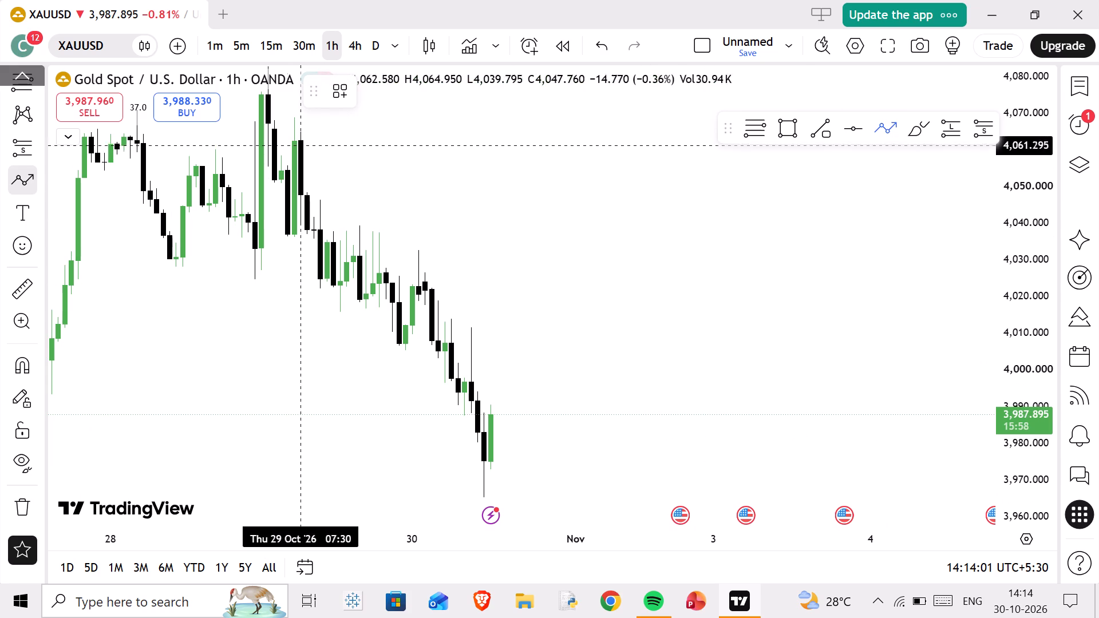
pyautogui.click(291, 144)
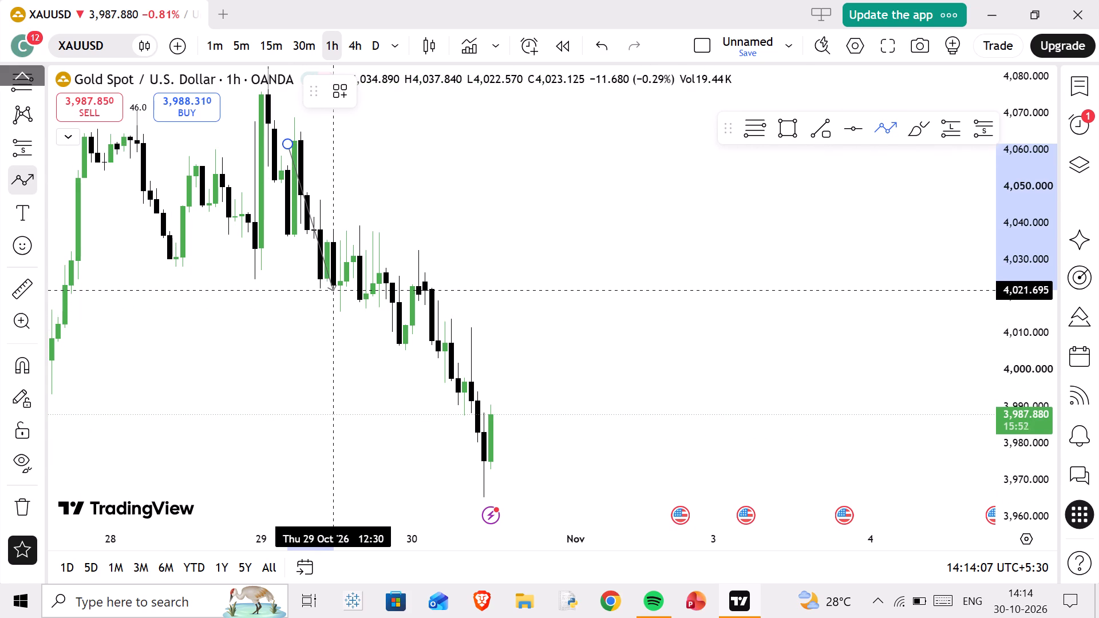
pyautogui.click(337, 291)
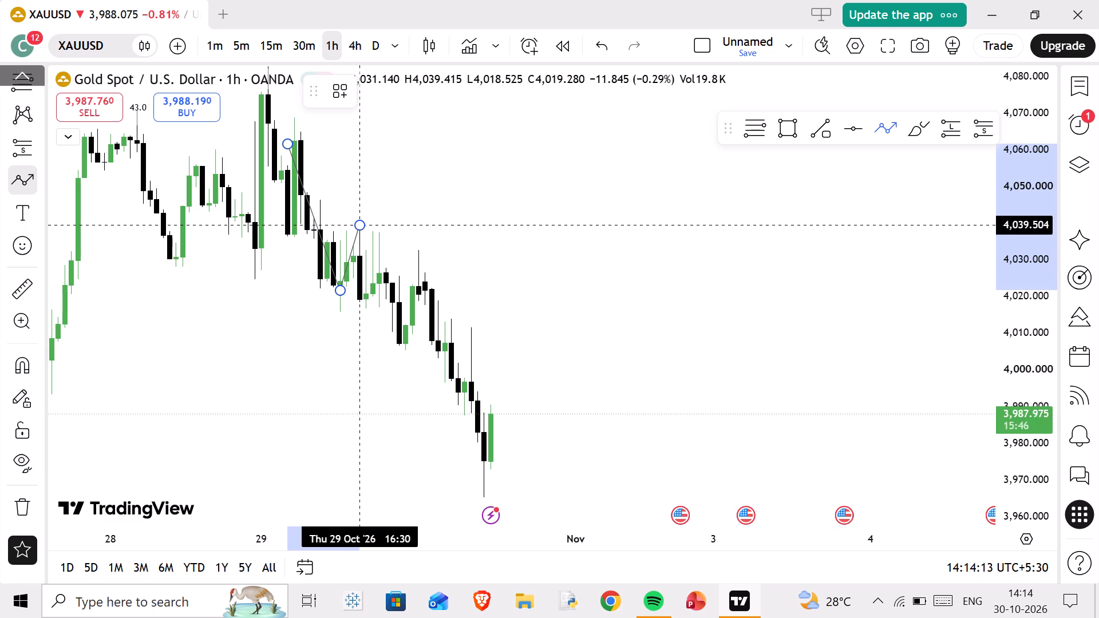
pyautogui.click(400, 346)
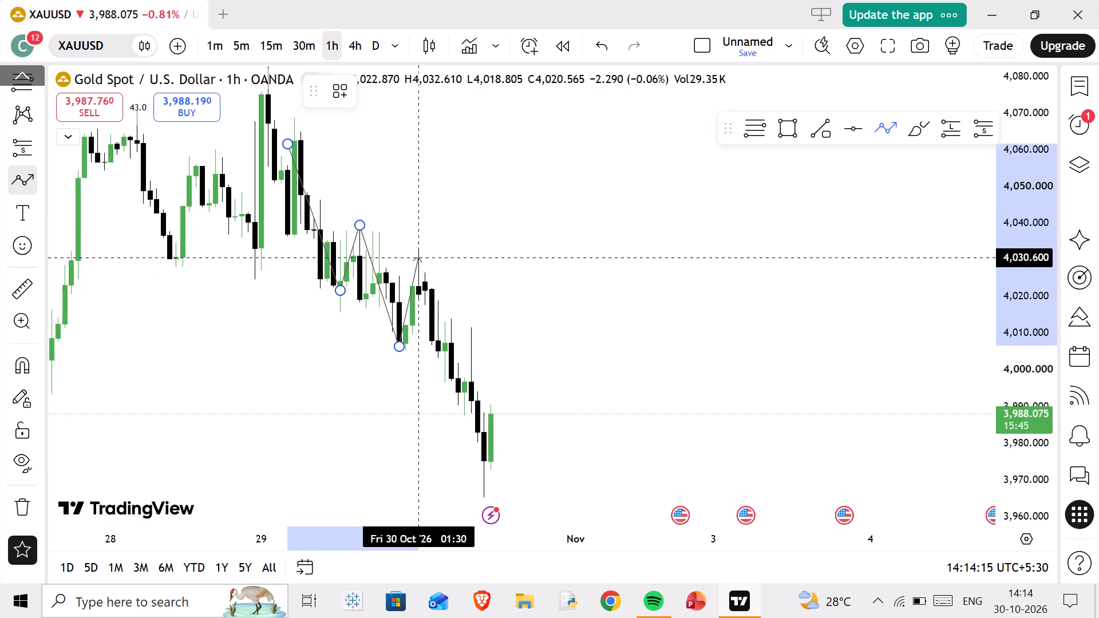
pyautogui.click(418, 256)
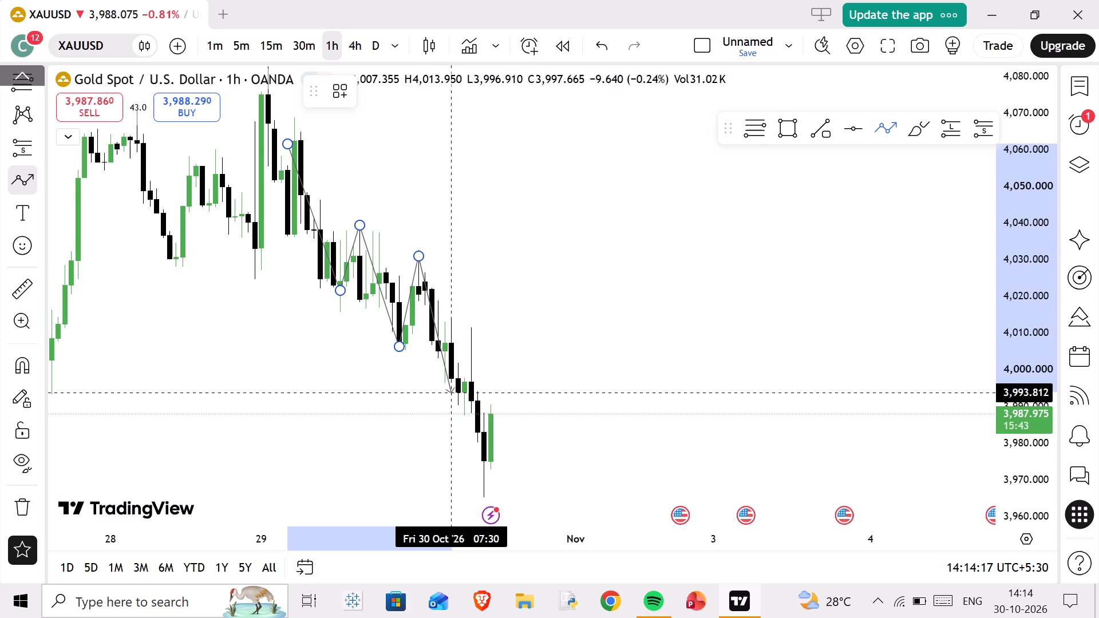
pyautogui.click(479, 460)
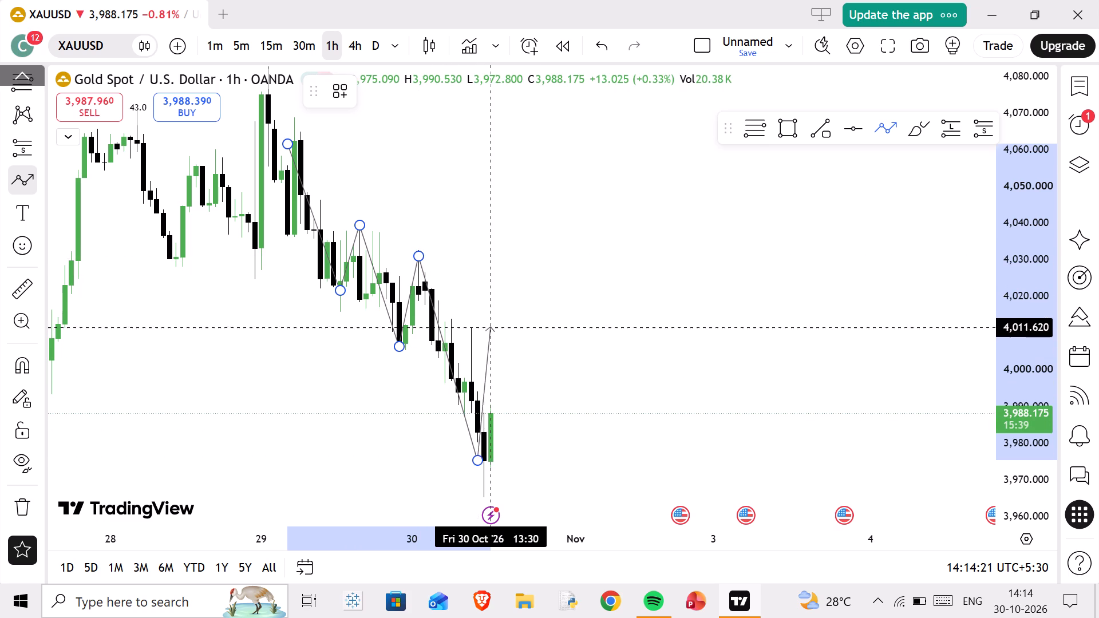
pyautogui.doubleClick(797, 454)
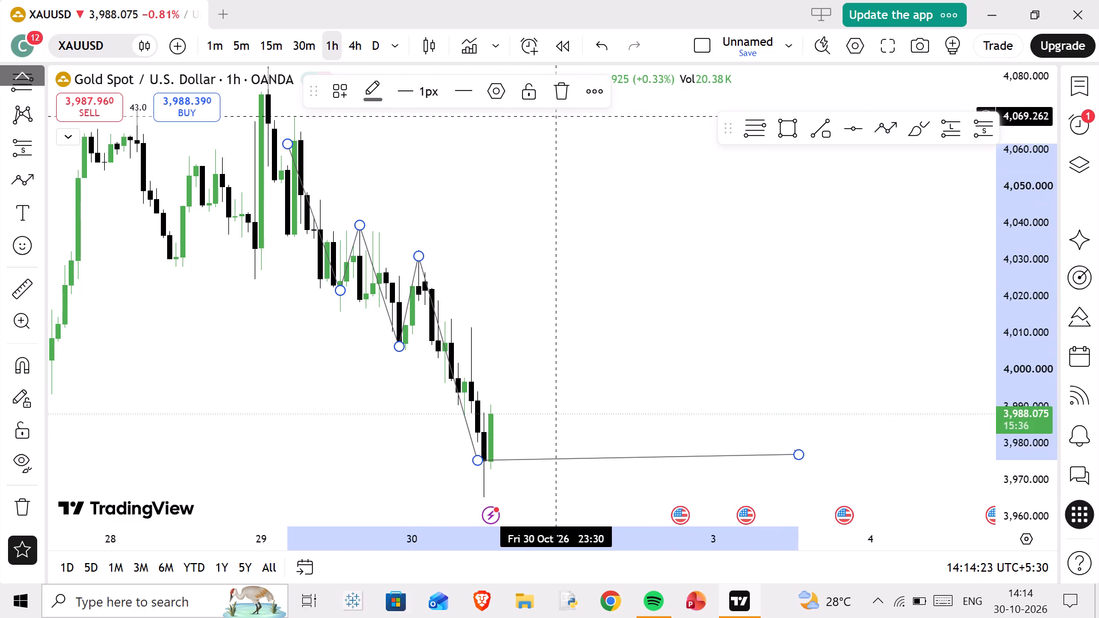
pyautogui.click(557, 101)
# Draw a thin red resistance zone at about 4,005 to 4,008, from 21:30 on 29 Oct into 3 Nov.
pyautogui.click(785, 133)
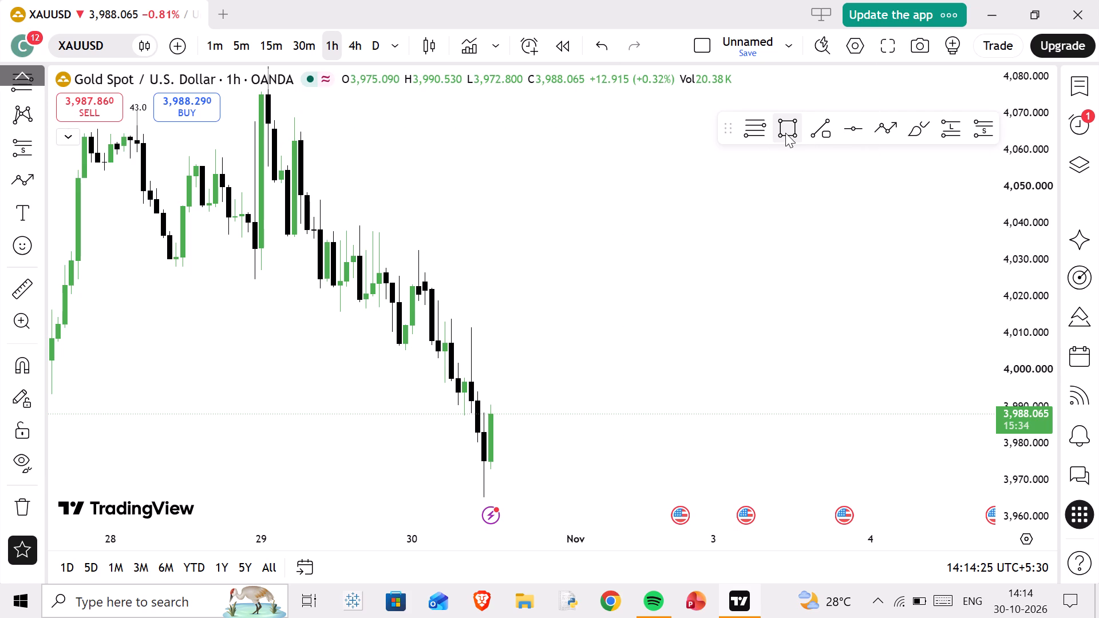
pyautogui.moveTo(391, 340); pyautogui.dragTo(717, 347)
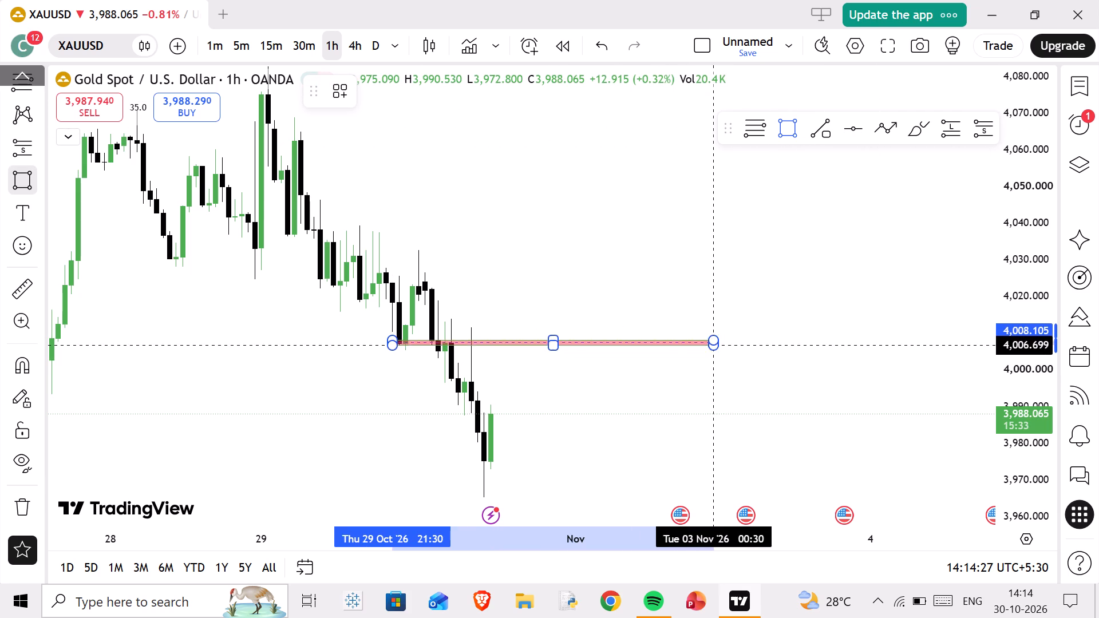
pyautogui.moveTo(717, 347); pyautogui.dragTo(730, 351)
pyautogui.click(730, 351)
# Draw an upper red resistance zone at about 4,023.6 to 4,032.5, from 22:30 on 29 Oct to 10:30 on 3 Nov.
pyautogui.moveTo(623, 308); pyautogui.dragTo(622, 273)
pyautogui.scroll(-3, 581, 311)
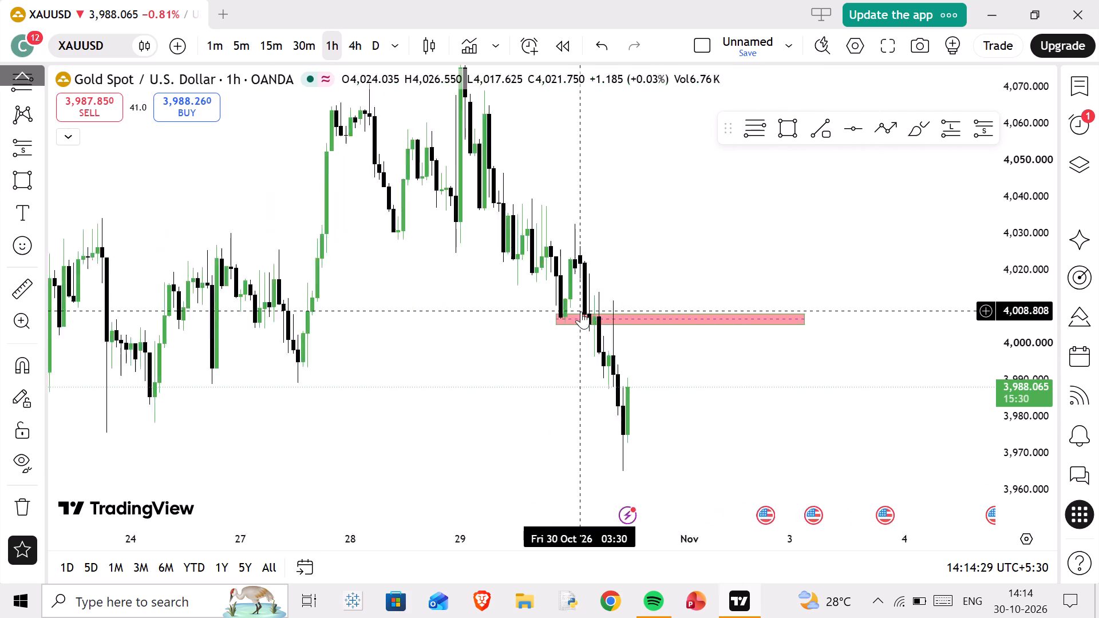
pyautogui.scroll(-1, 581, 311)
pyautogui.scroll(3, 753, 414)
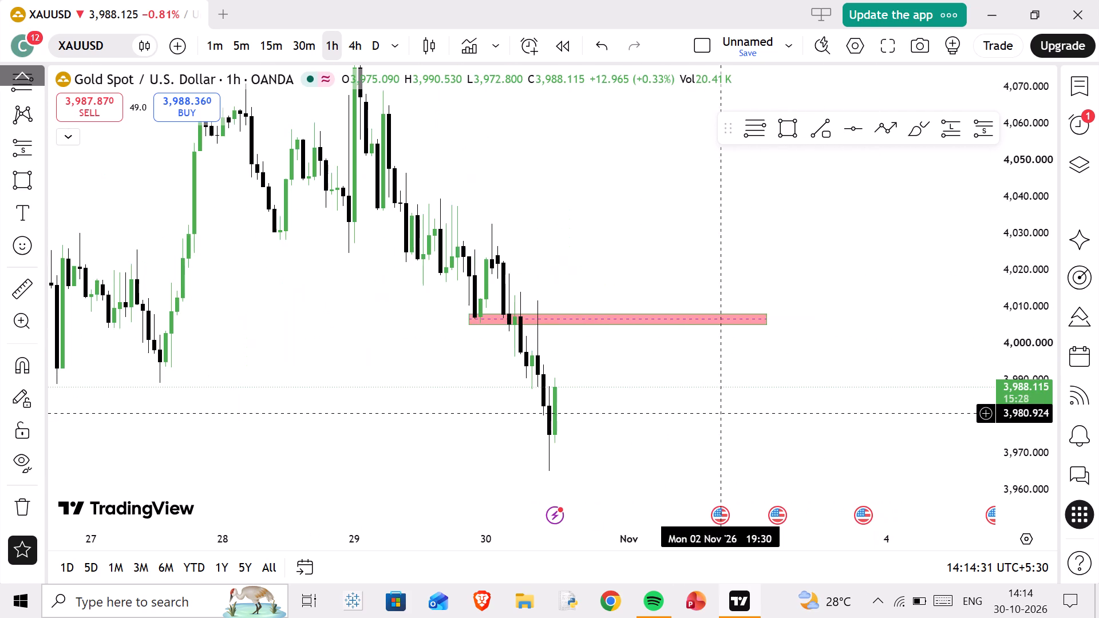
pyautogui.click(779, 132)
pyautogui.moveTo(473, 257); pyautogui.dragTo(757, 217)
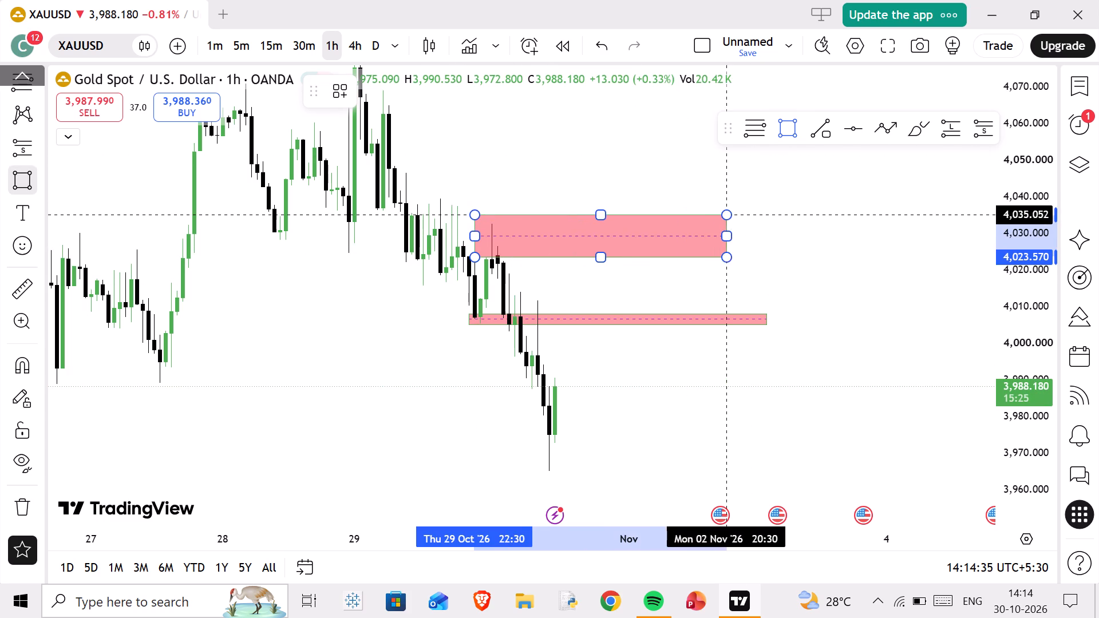
pyautogui.moveTo(757, 217); pyautogui.dragTo(809, 223)
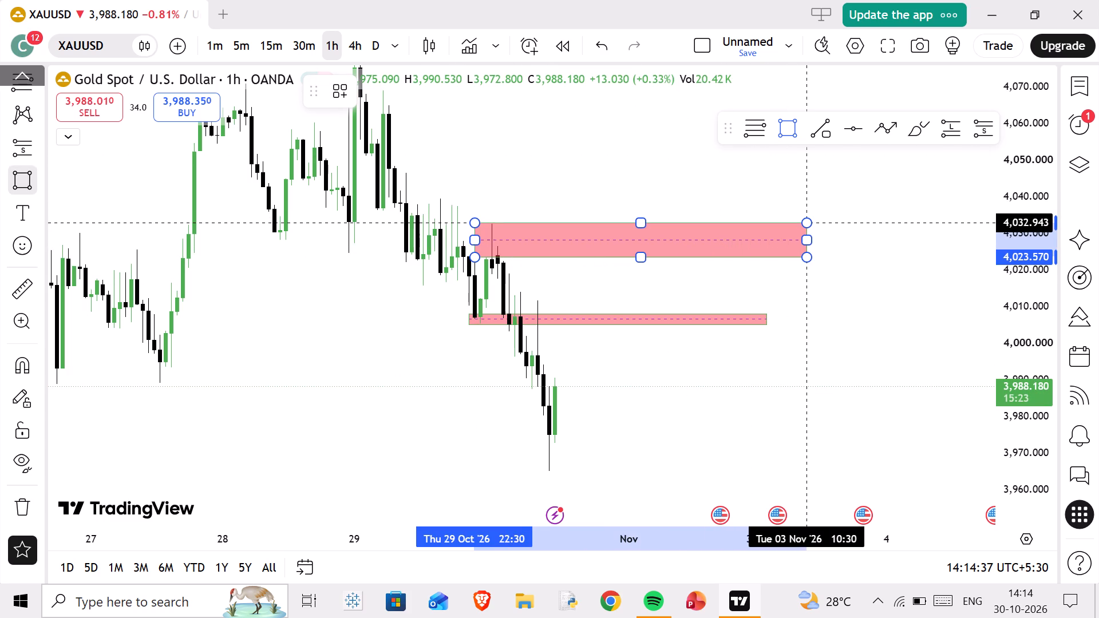
pyautogui.moveTo(809, 223); pyautogui.dragTo(809, 224)
pyautogui.click(809, 224)
pyautogui.click(512, 190)
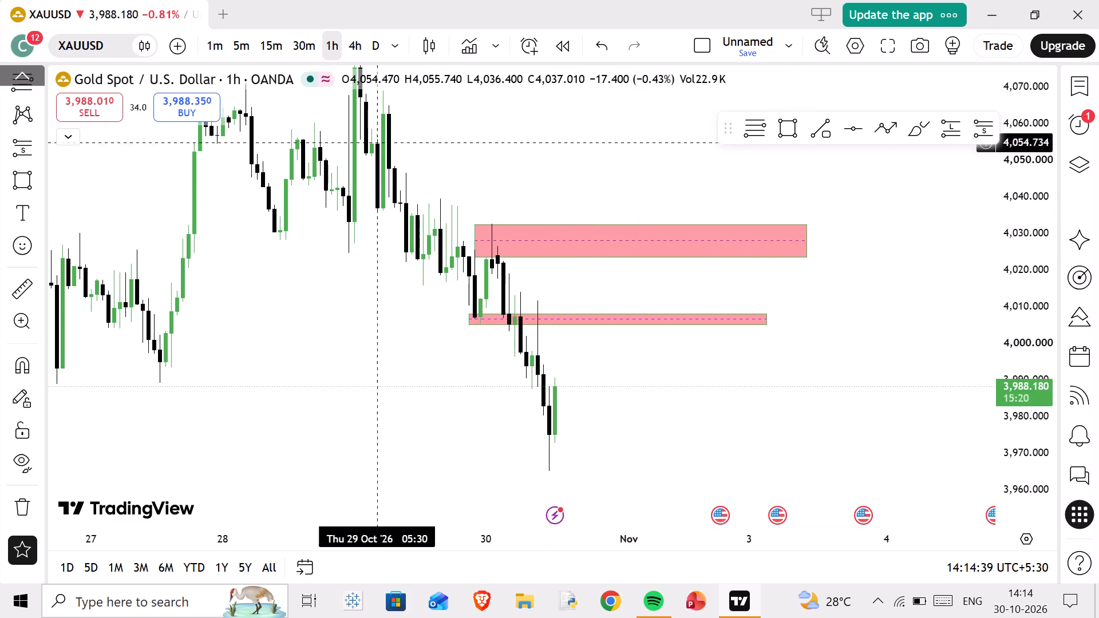
# Examine the two resistance zones against price on the 4-hour timeframe.
pyautogui.click(353, 48)
pyautogui.scroll(2, 669, 310)
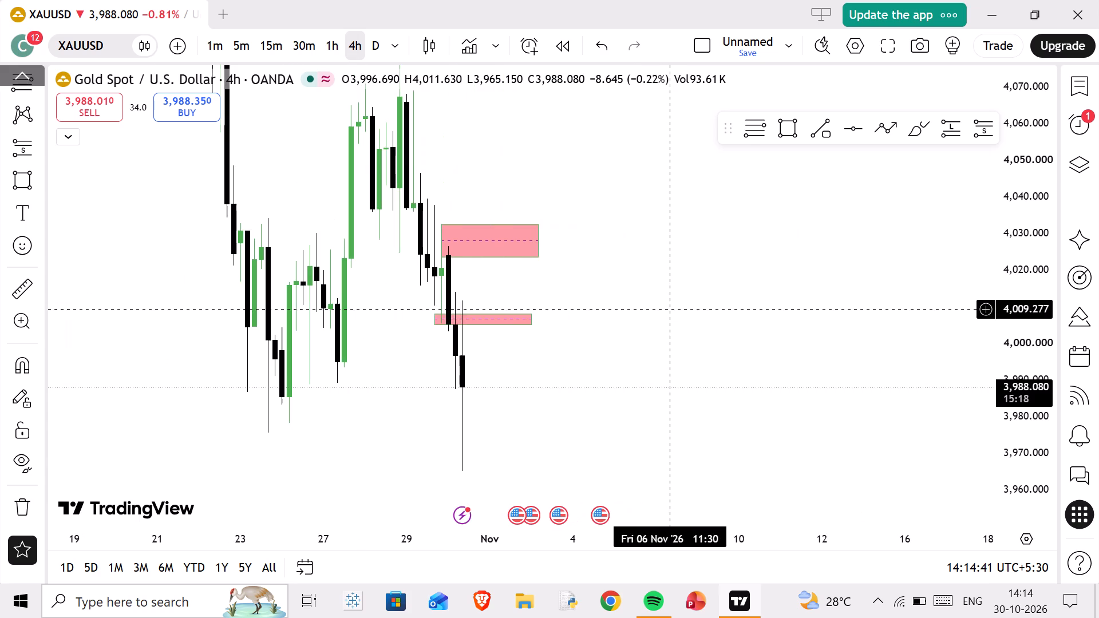
pyautogui.scroll(-6, 1025, 391)
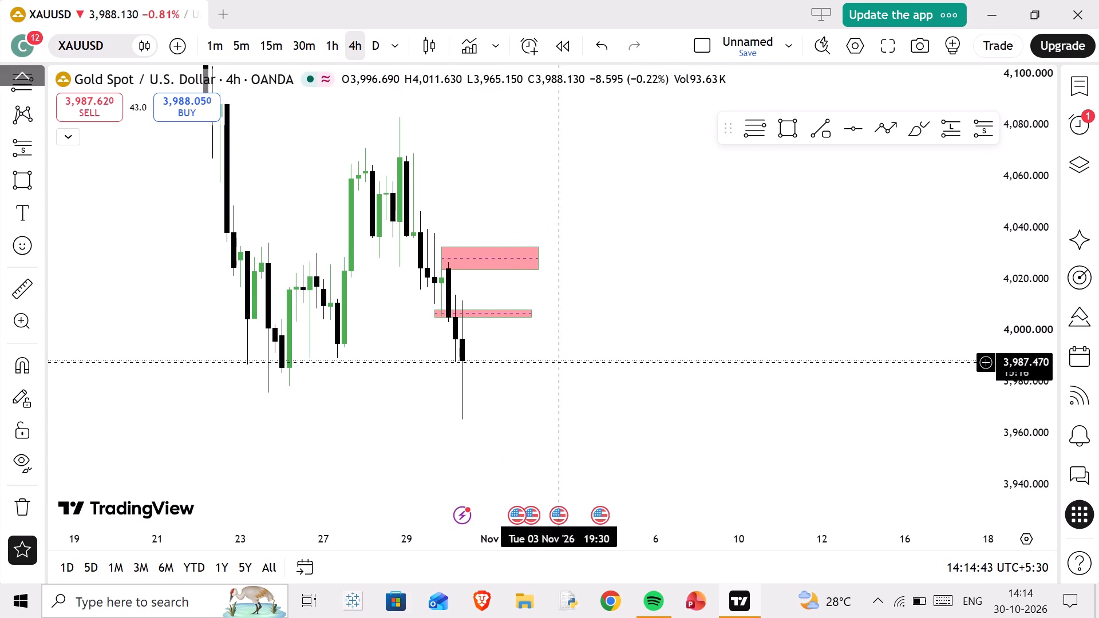
# On the daily timeframe, extend the upper resistance zone's end date into January 2027.
pyautogui.click(373, 45)
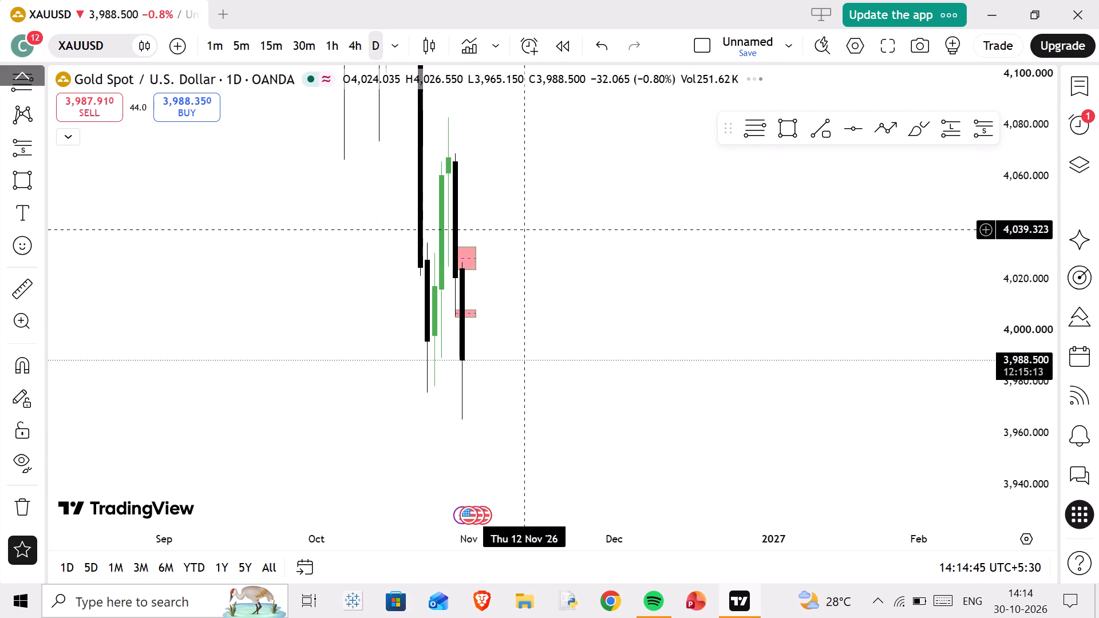
pyautogui.scroll(-6, 1019, 320)
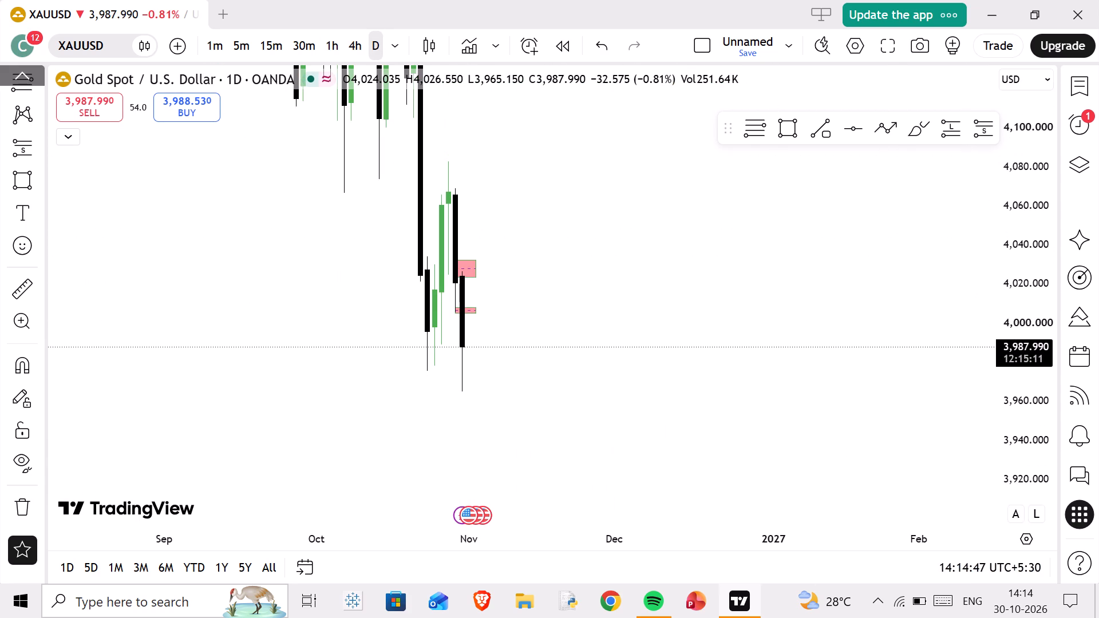
pyautogui.moveTo(479, 268); pyautogui.dragTo(694, 280)
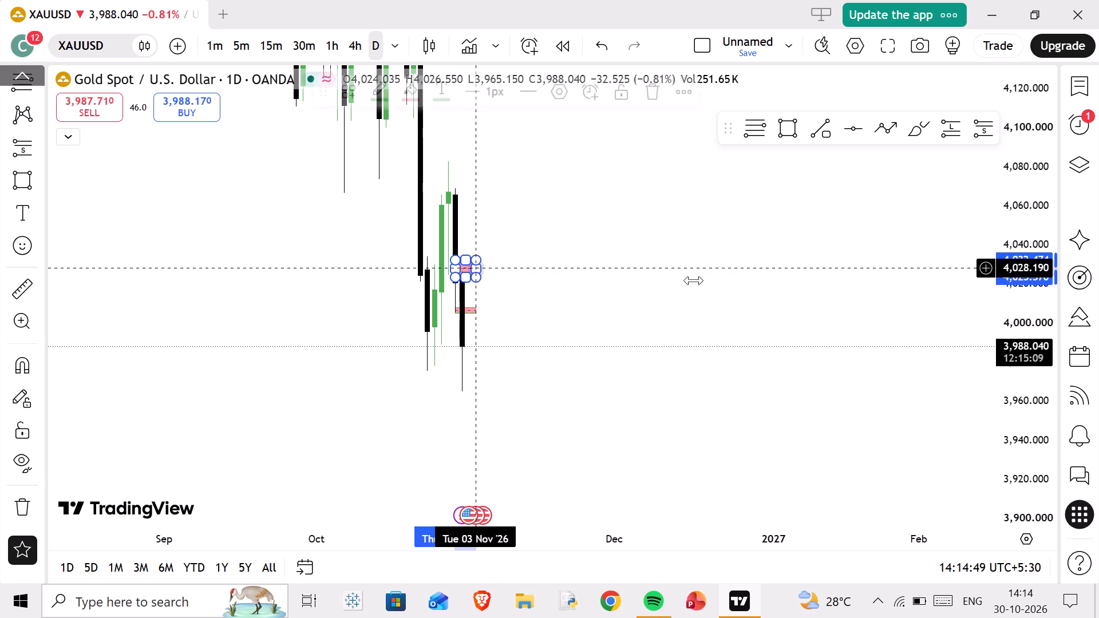
pyautogui.moveTo(694, 280); pyautogui.dragTo(810, 267)
pyautogui.click(665, 303)
pyautogui.scroll(2, 590, 346)
pyautogui.moveTo(481, 329); pyautogui.dragTo(527, 324)
# Return the XAUUSD chart to the 1-hour timeframe with both resistance zones and recent candles in view.
pyautogui.click(335, 36)
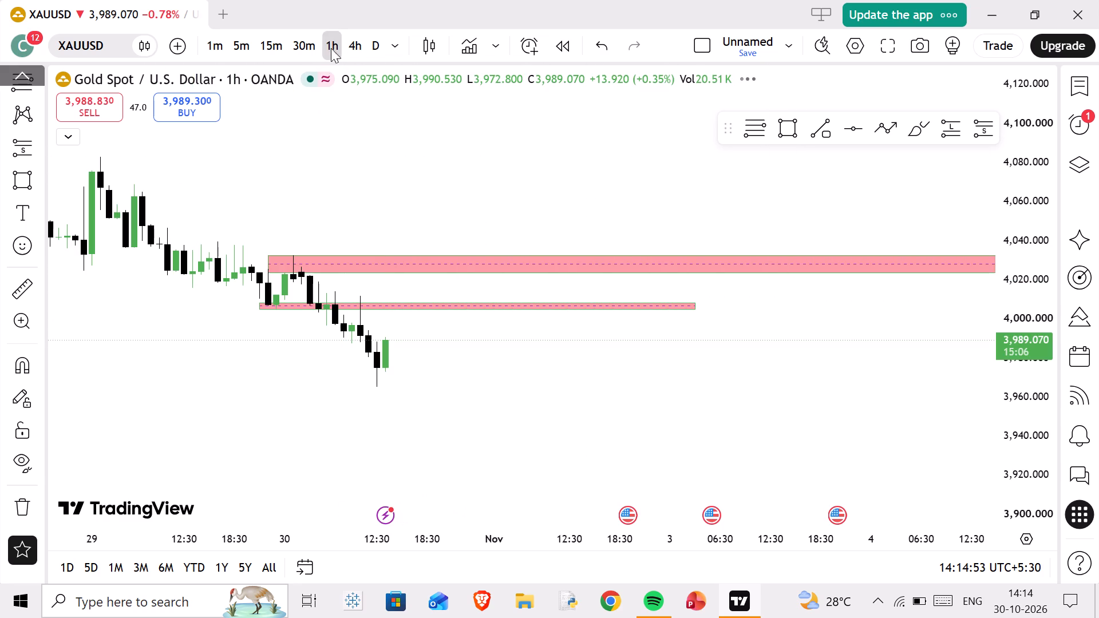
pyautogui.scroll(-2, 499, 332)
pyautogui.scroll(1, 1001, 403)
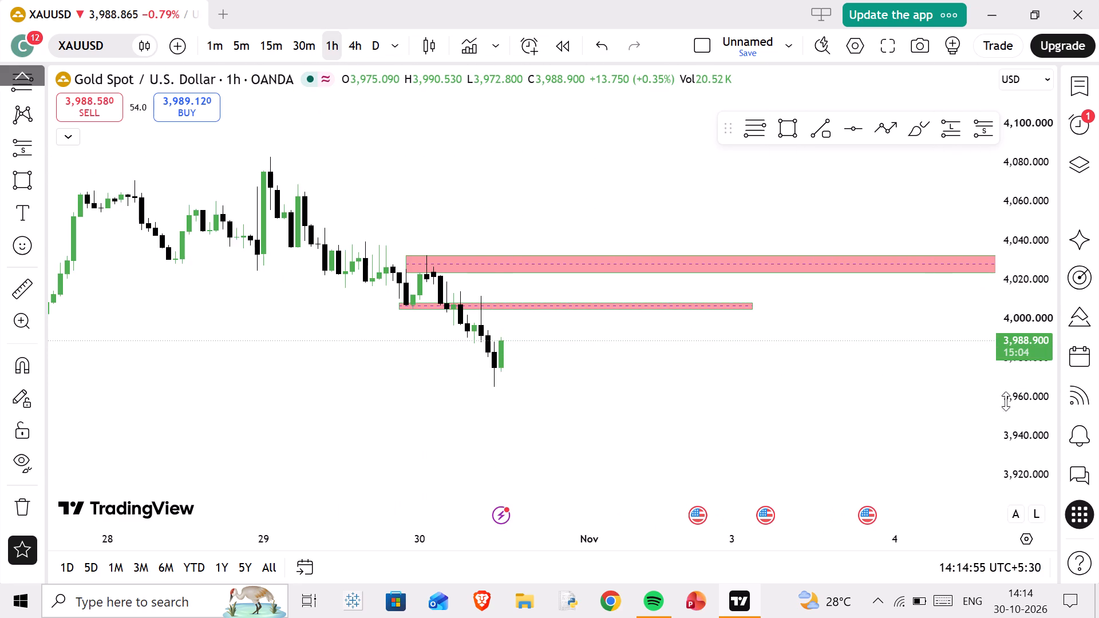
pyautogui.scroll(9, 1006, 401)
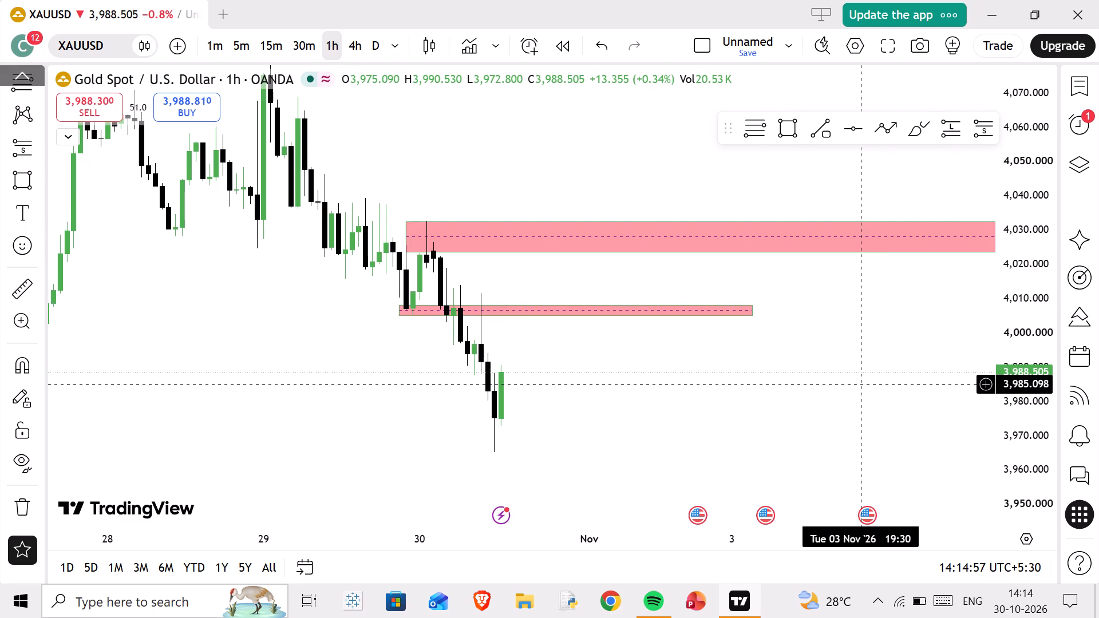
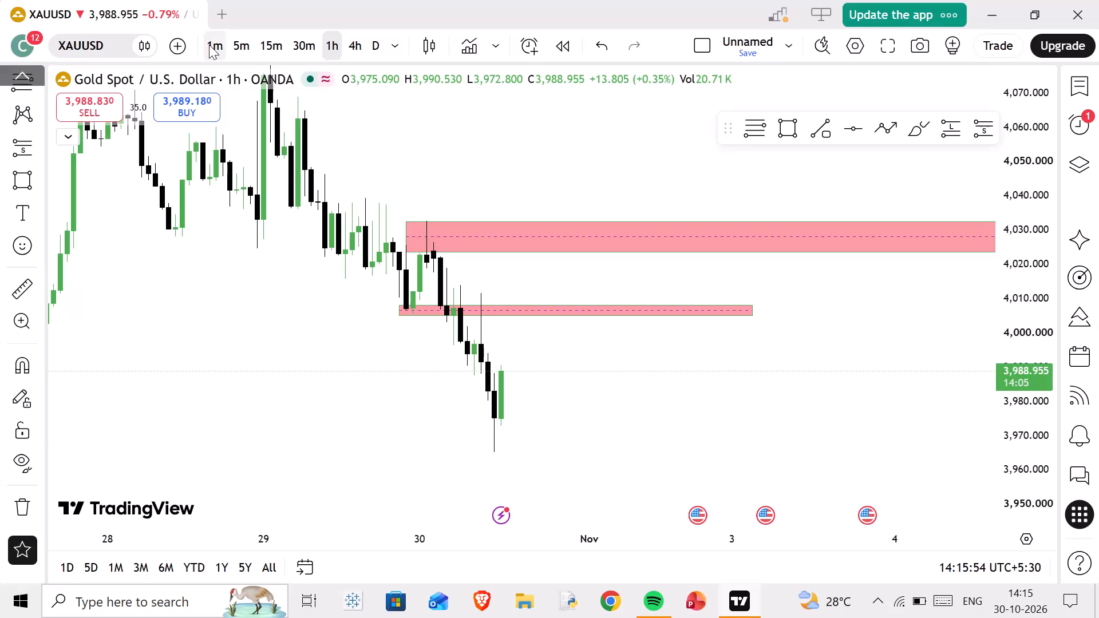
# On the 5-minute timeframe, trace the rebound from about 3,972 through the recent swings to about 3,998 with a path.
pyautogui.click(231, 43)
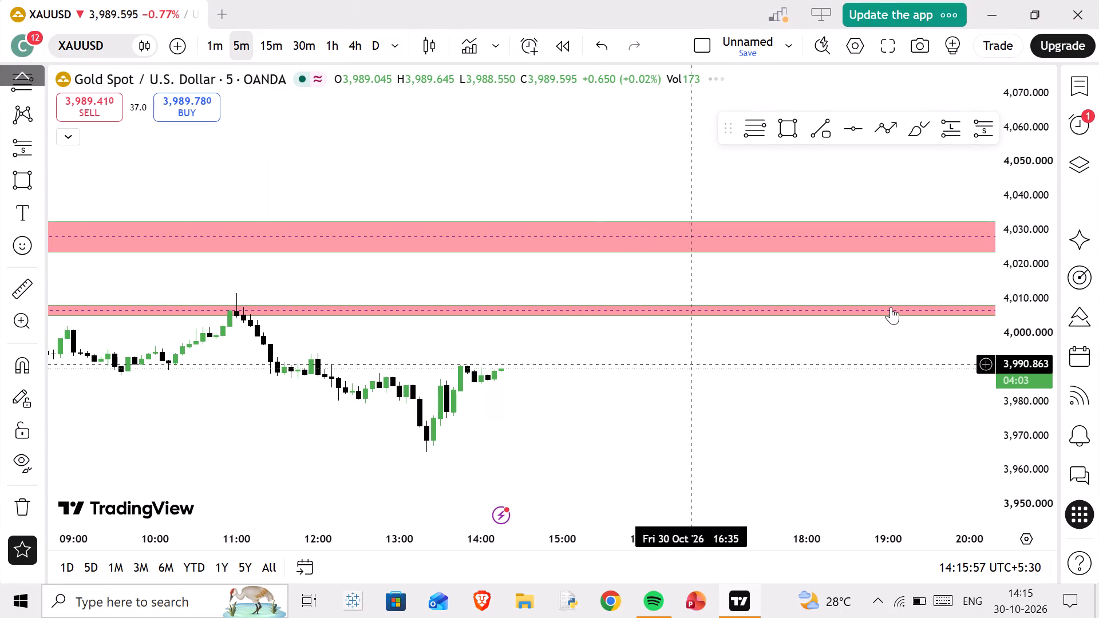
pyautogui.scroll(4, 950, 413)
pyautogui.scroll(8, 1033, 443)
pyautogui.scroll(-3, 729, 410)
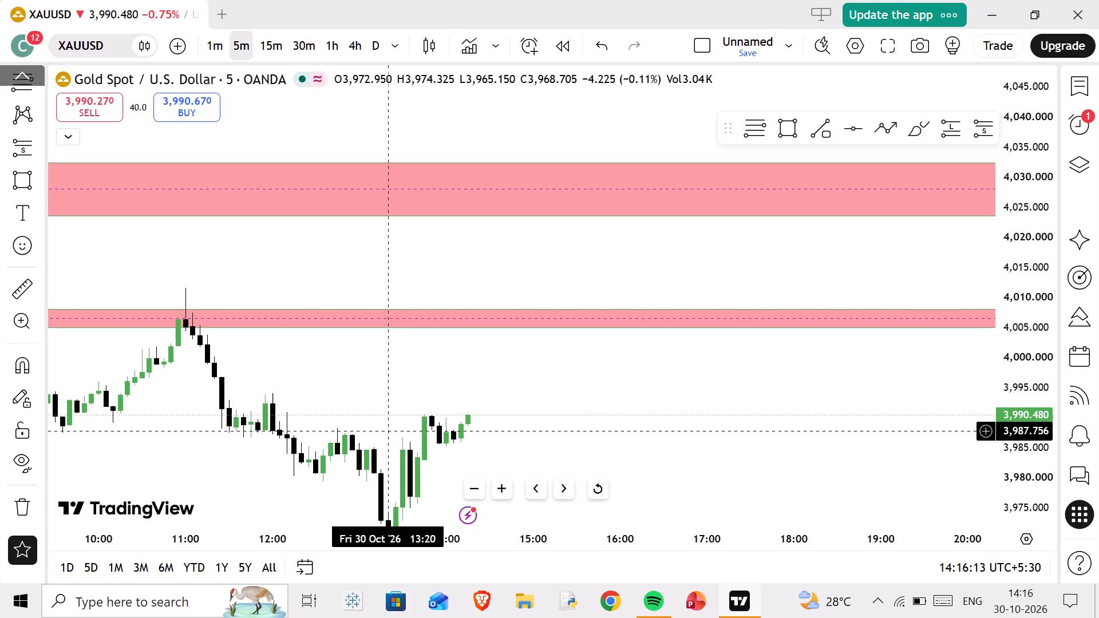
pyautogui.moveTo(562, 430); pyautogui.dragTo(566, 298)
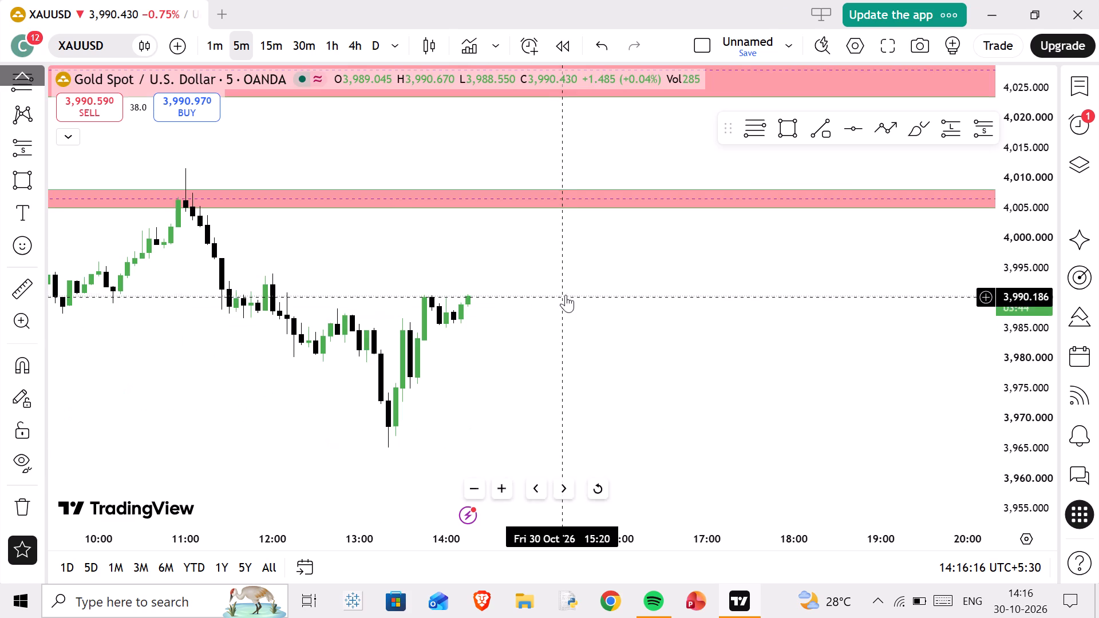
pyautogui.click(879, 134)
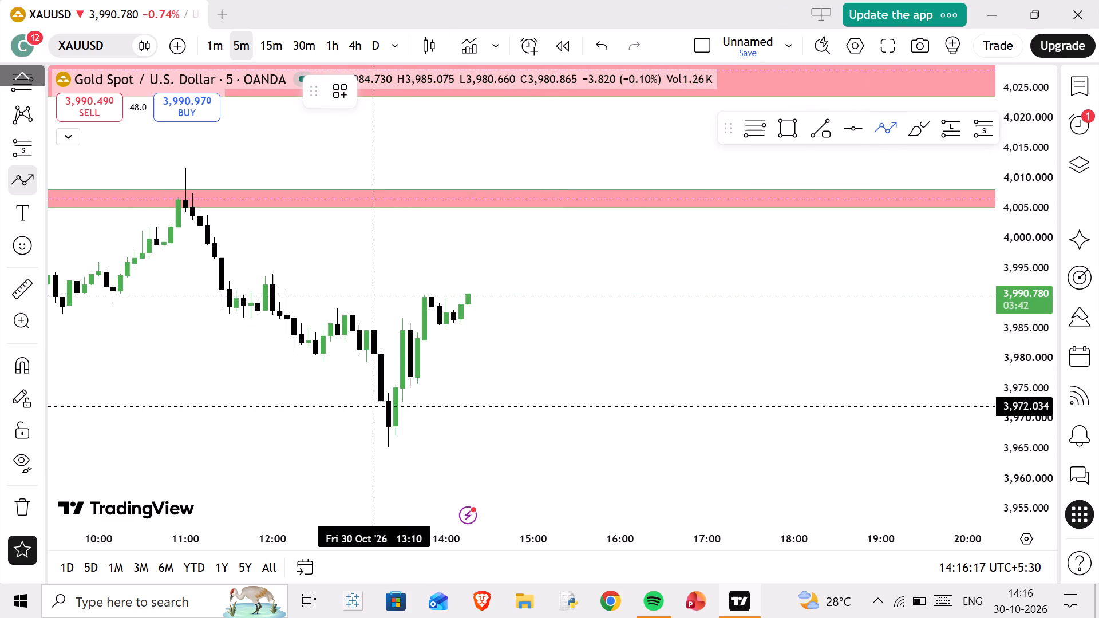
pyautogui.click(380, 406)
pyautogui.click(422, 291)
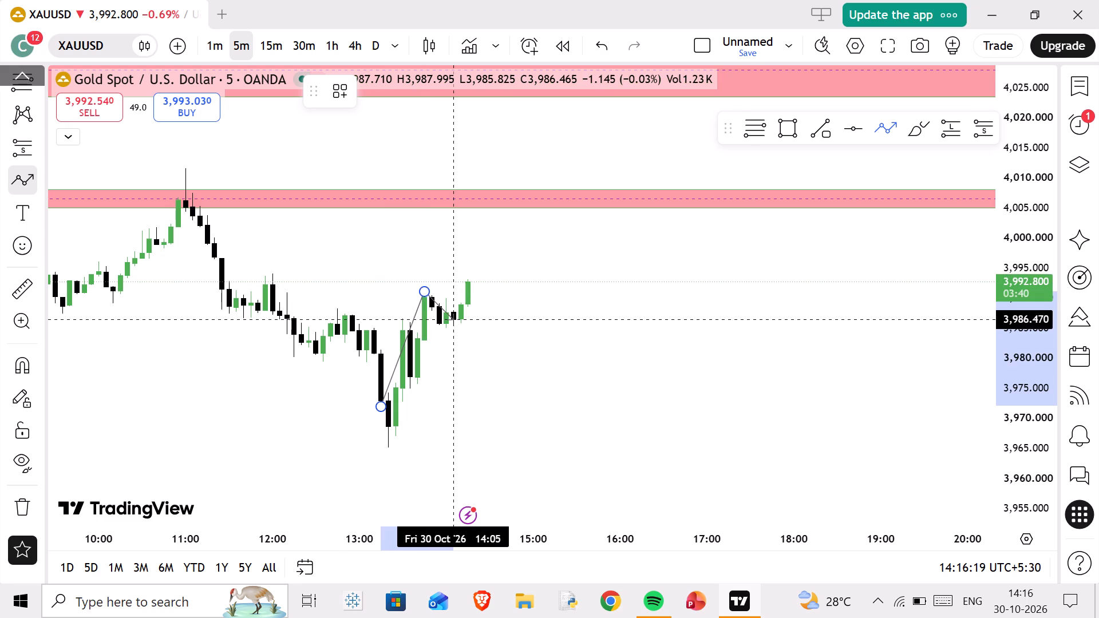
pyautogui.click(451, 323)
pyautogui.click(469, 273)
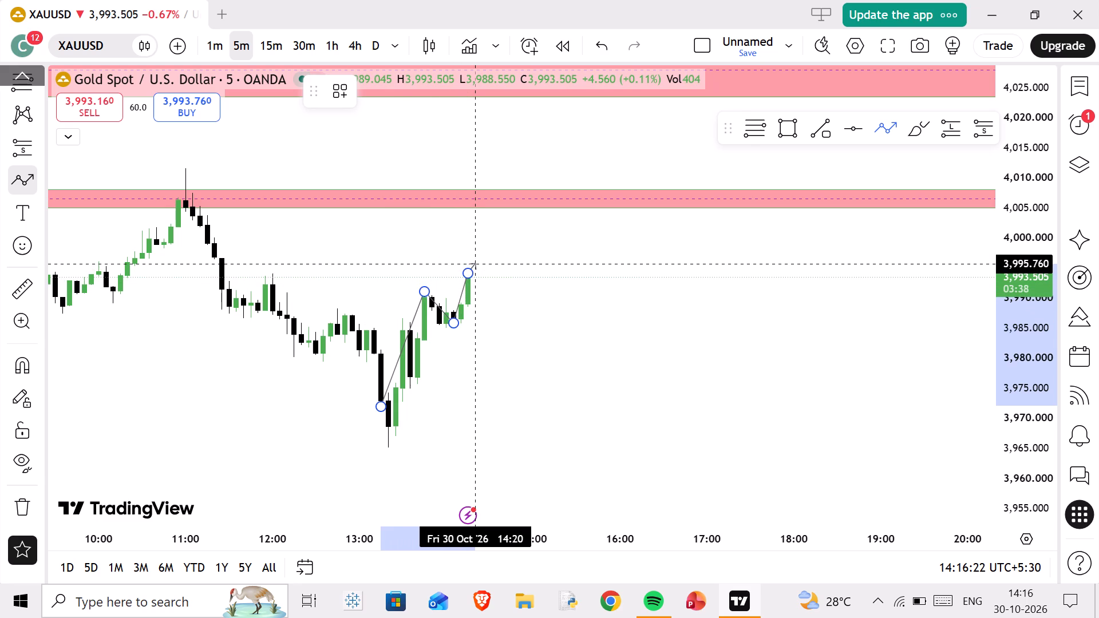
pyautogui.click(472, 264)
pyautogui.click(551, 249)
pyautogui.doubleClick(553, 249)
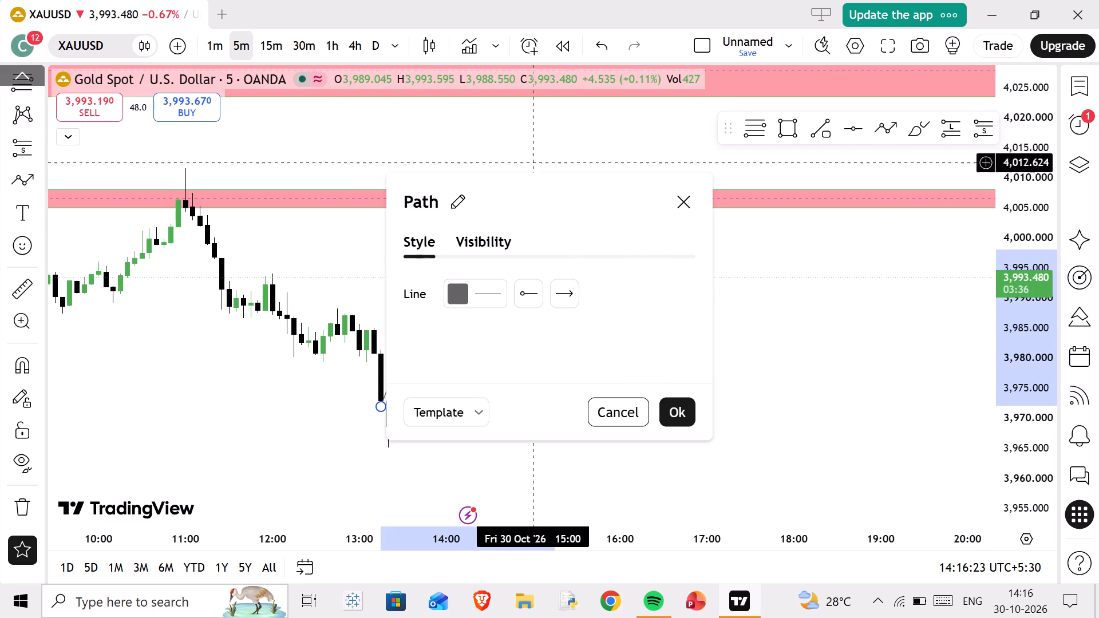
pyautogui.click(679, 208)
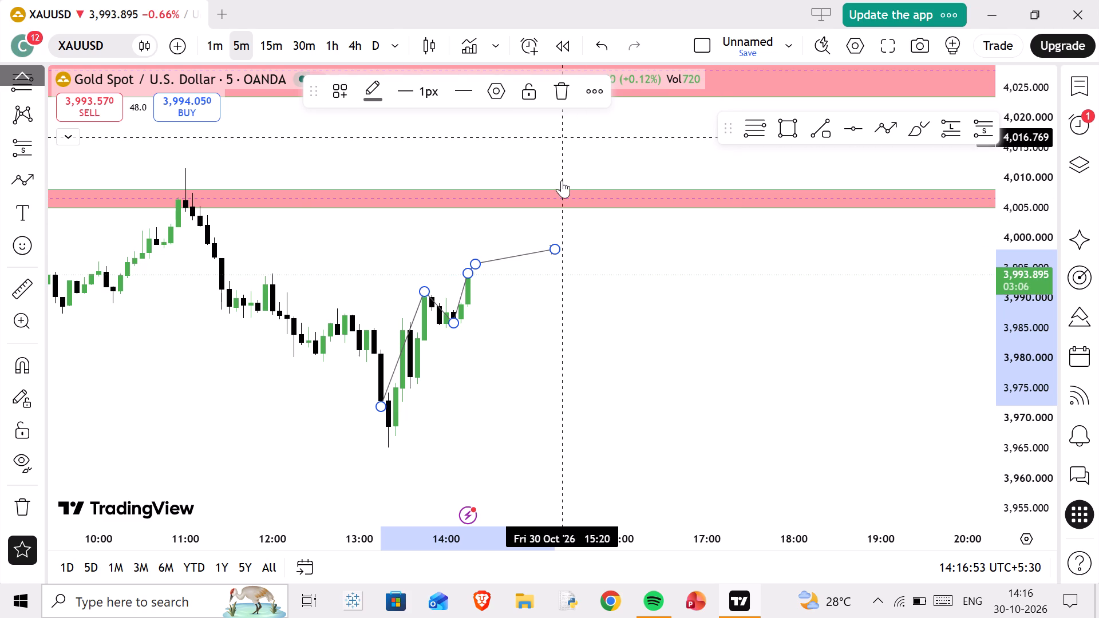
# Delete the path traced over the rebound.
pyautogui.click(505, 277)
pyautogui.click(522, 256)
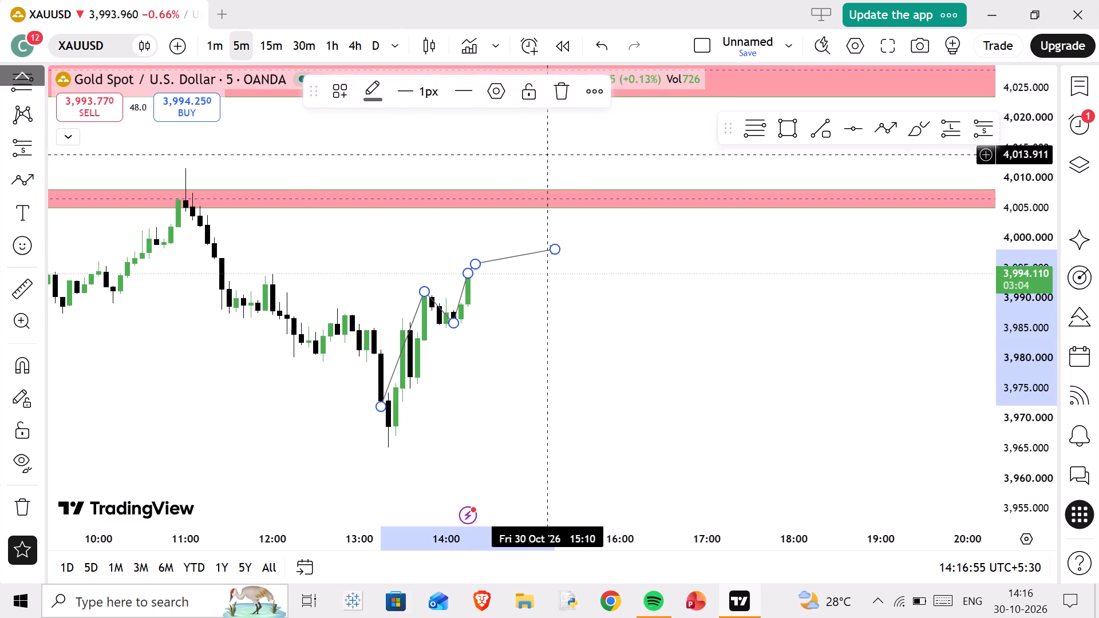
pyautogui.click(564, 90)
# On the 1-minute timeframe, draw a horizontal line at 3,989.965 along the swing high formed around 13:50.
pyautogui.moveTo(515, 292); pyautogui.dragTo(519, 265)
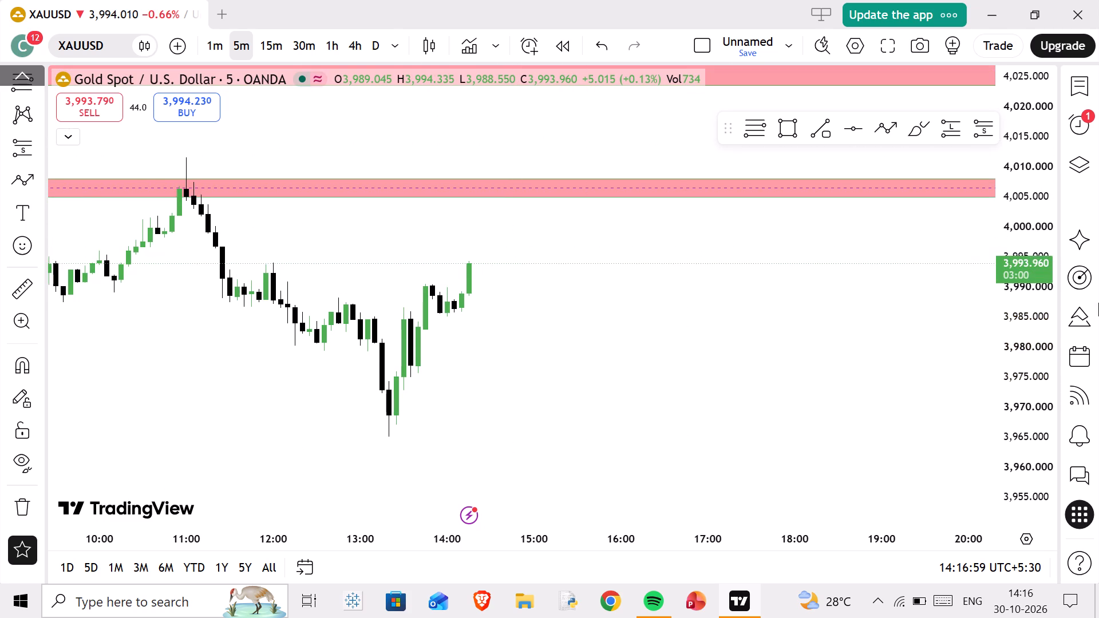
pyautogui.scroll(3, 1031, 328)
pyautogui.click(215, 47)
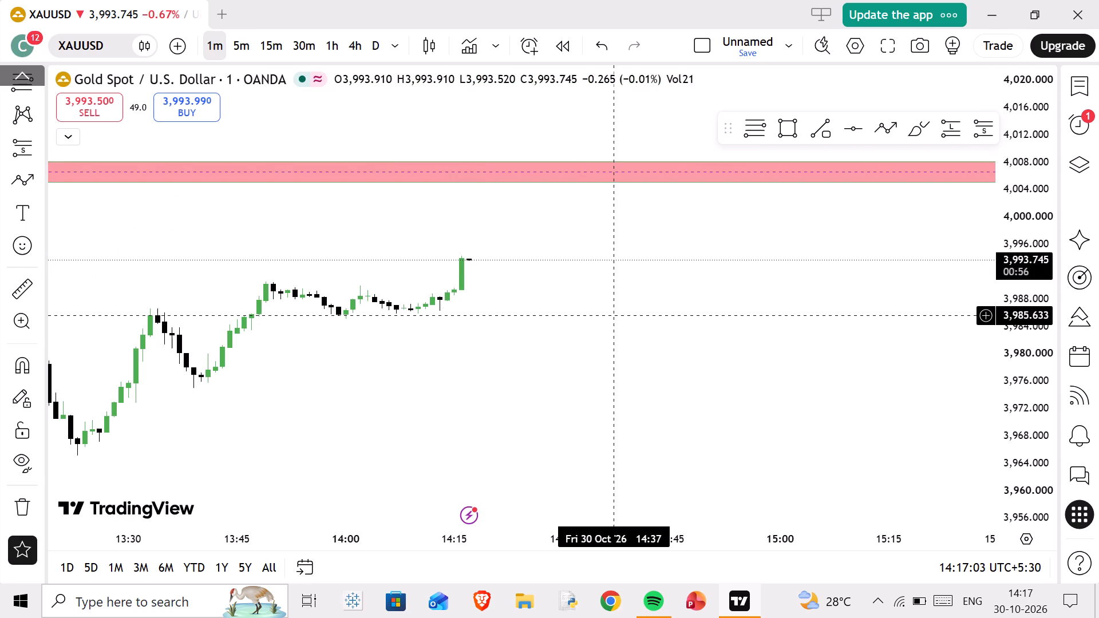
pyautogui.scroll(9, 1022, 344)
pyautogui.scroll(-4, 473, 292)
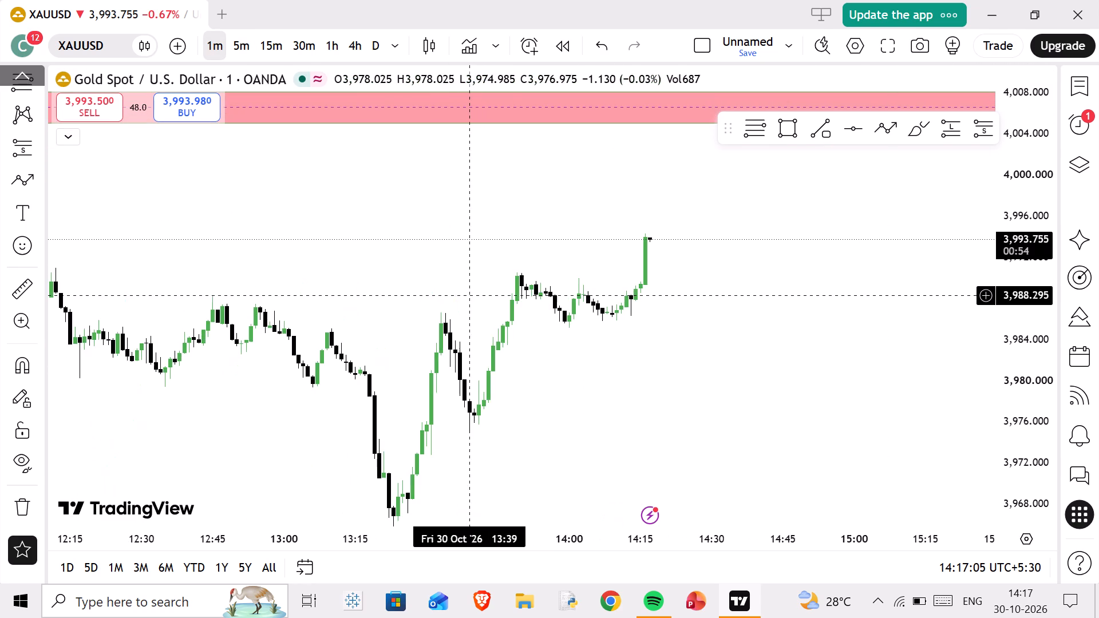
pyautogui.click(858, 134)
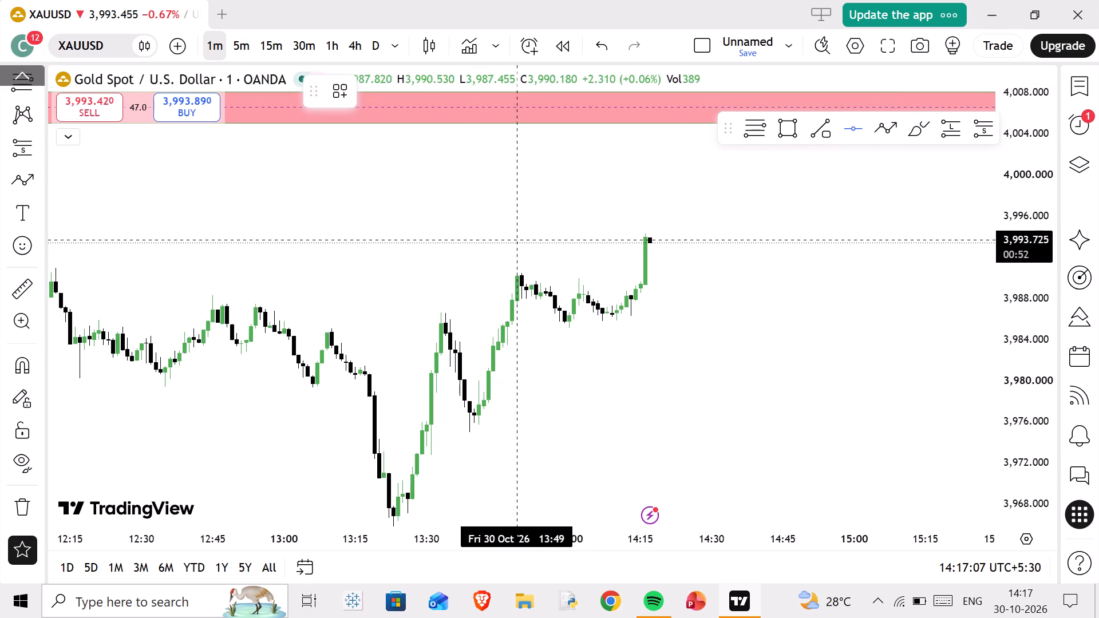
pyautogui.click(511, 281)
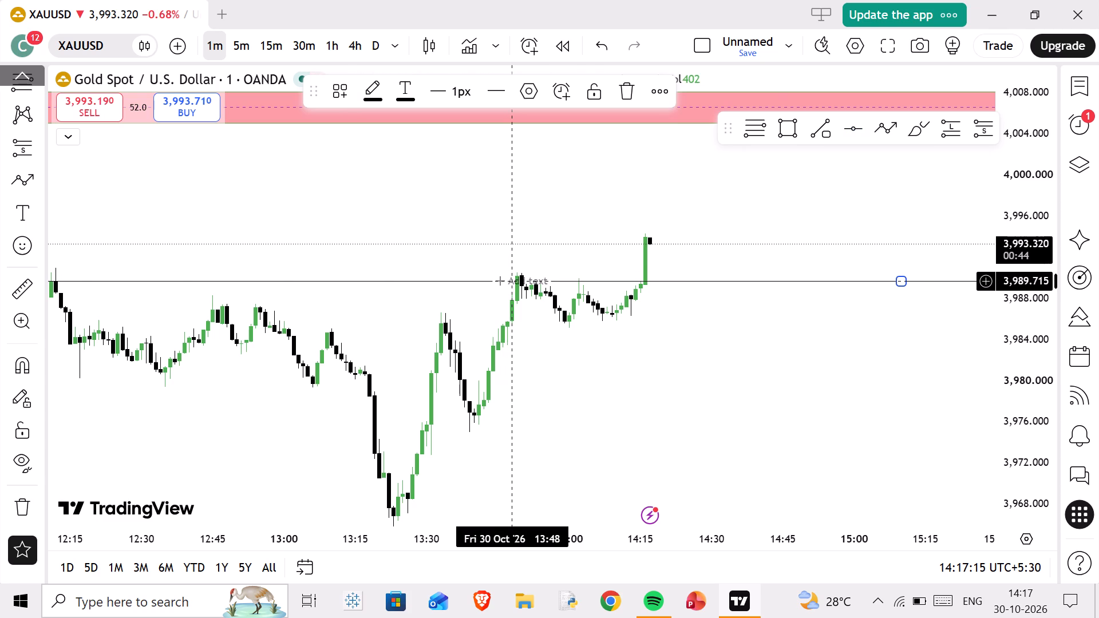
pyautogui.click(866, 282)
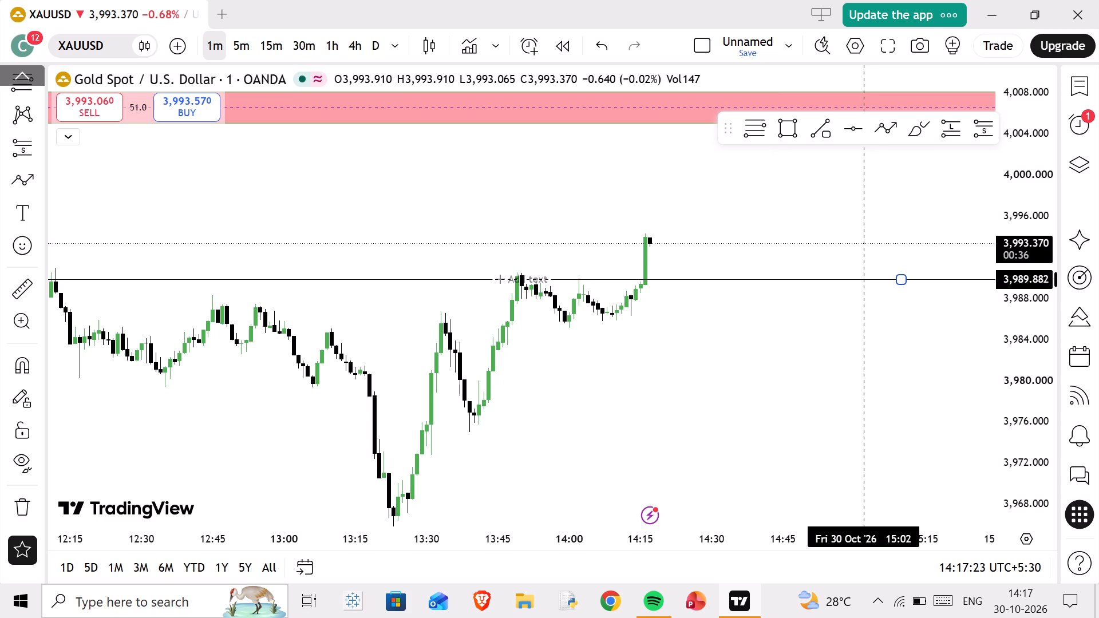
pyautogui.click(749, 255)
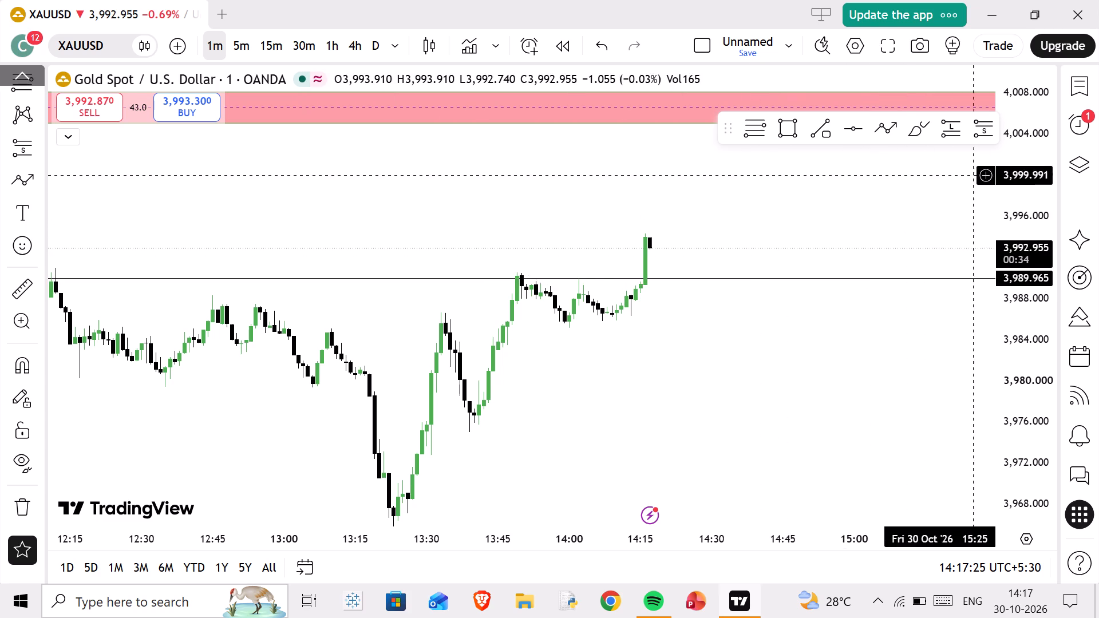
# Place a long position at 14:15 with entry 3,989.965, target 4,005.004 at the resistance zone's lower edge, and stop 3,987.960.
pyautogui.click(943, 128)
pyautogui.click(642, 278)
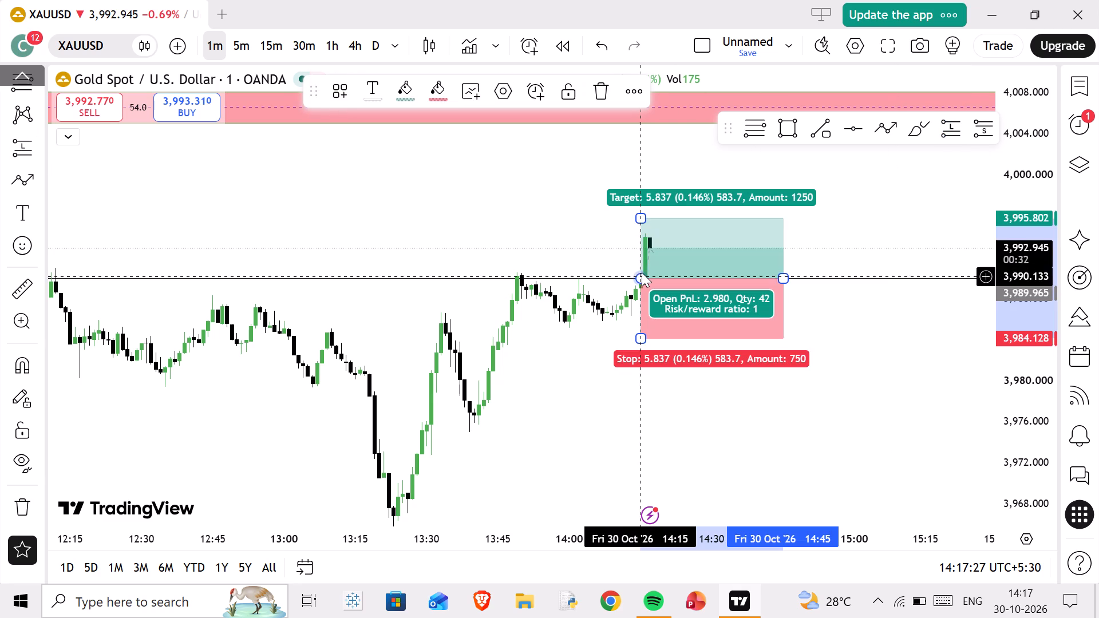
pyautogui.moveTo(638, 213); pyautogui.dragTo(632, 124)
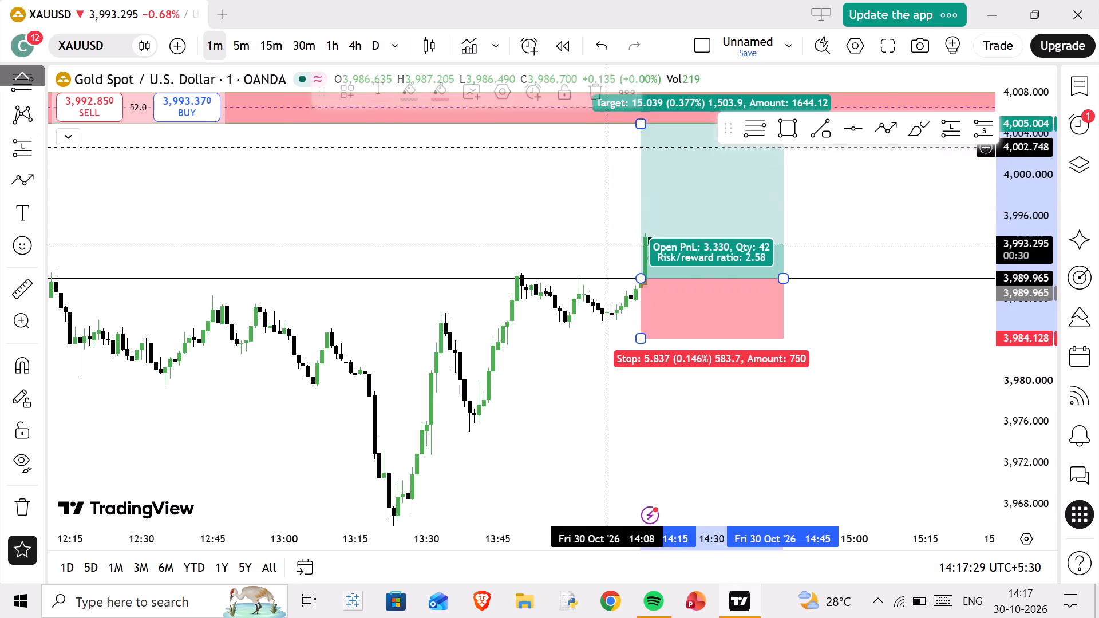
pyautogui.click(600, 179)
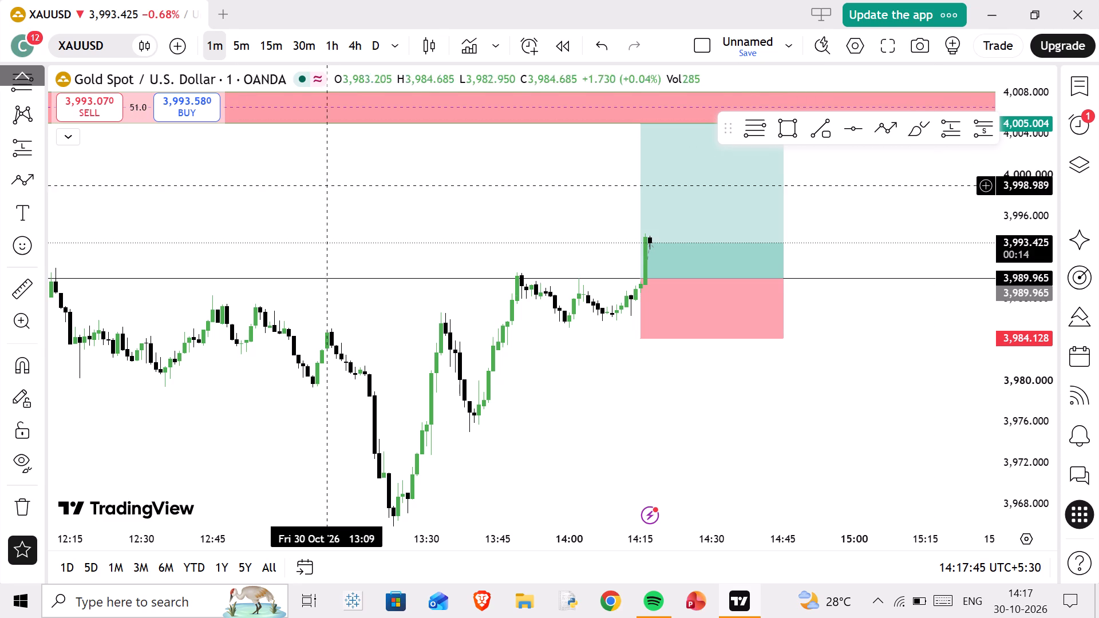
pyautogui.moveTo(816, 215); pyautogui.dragTo(624, 268)
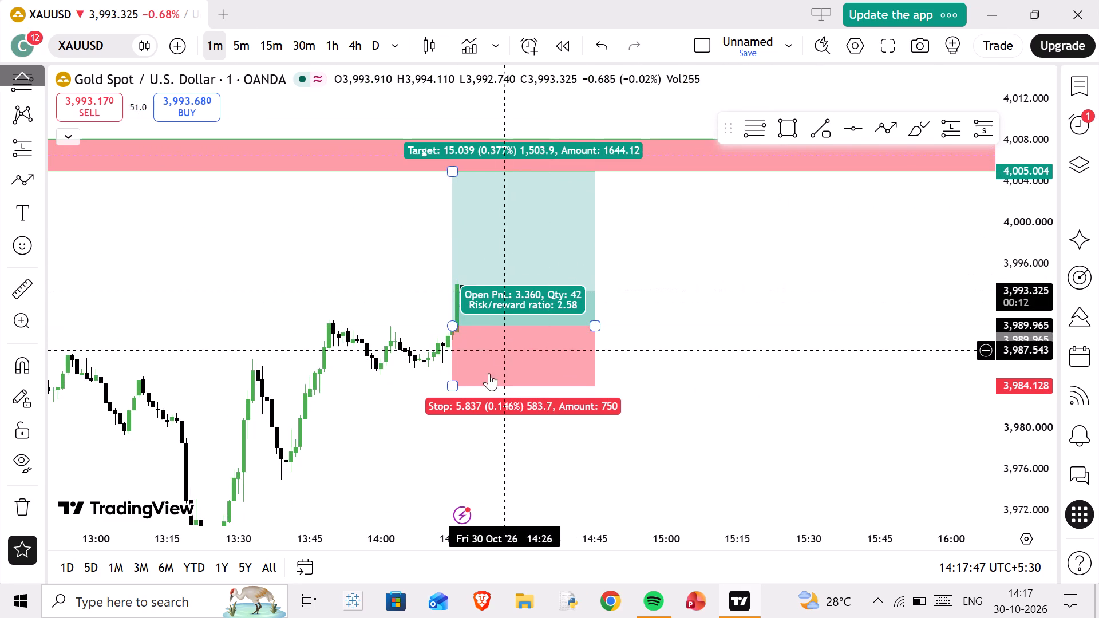
pyautogui.moveTo(455, 391); pyautogui.dragTo(480, 346)
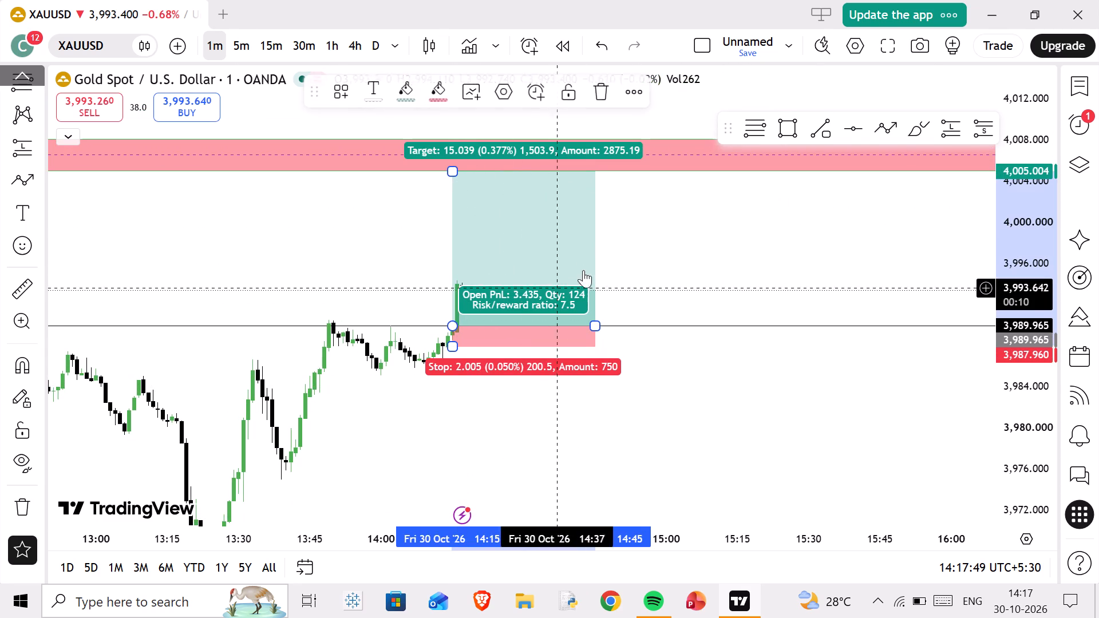
pyautogui.click(658, 229)
# Examine the long position on the 1-minute timeframe against the resistance zone above and the earlier price swings.
pyautogui.moveTo(662, 256); pyautogui.dragTo(670, 310)
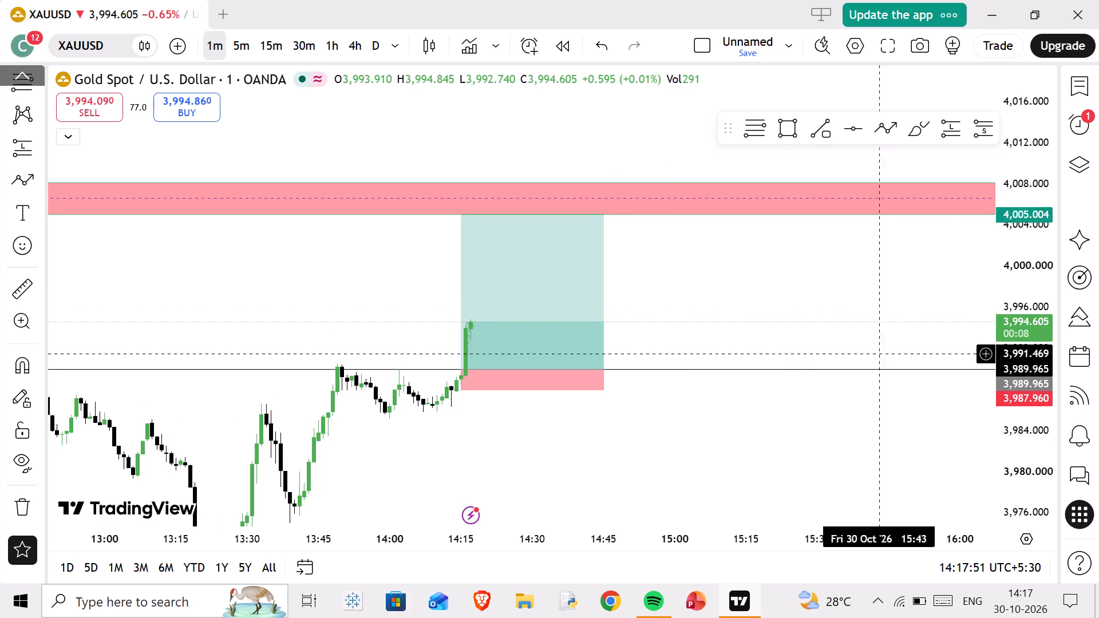
pyautogui.scroll(6, 1028, 383)
pyautogui.moveTo(740, 291); pyautogui.dragTo(751, 329)
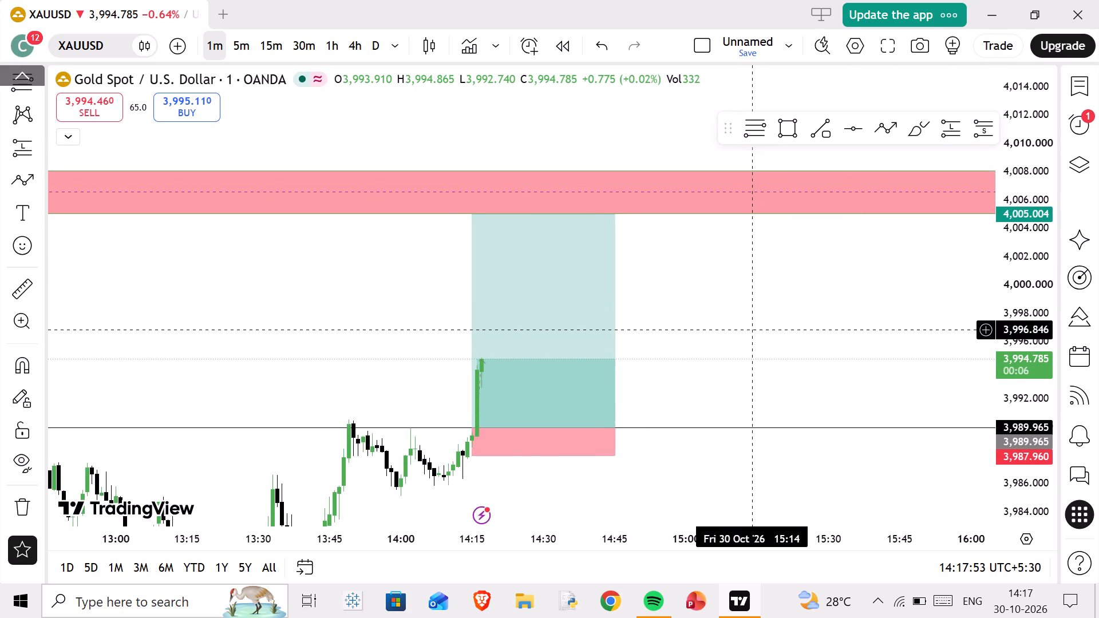
pyautogui.scroll(-1, 751, 330)
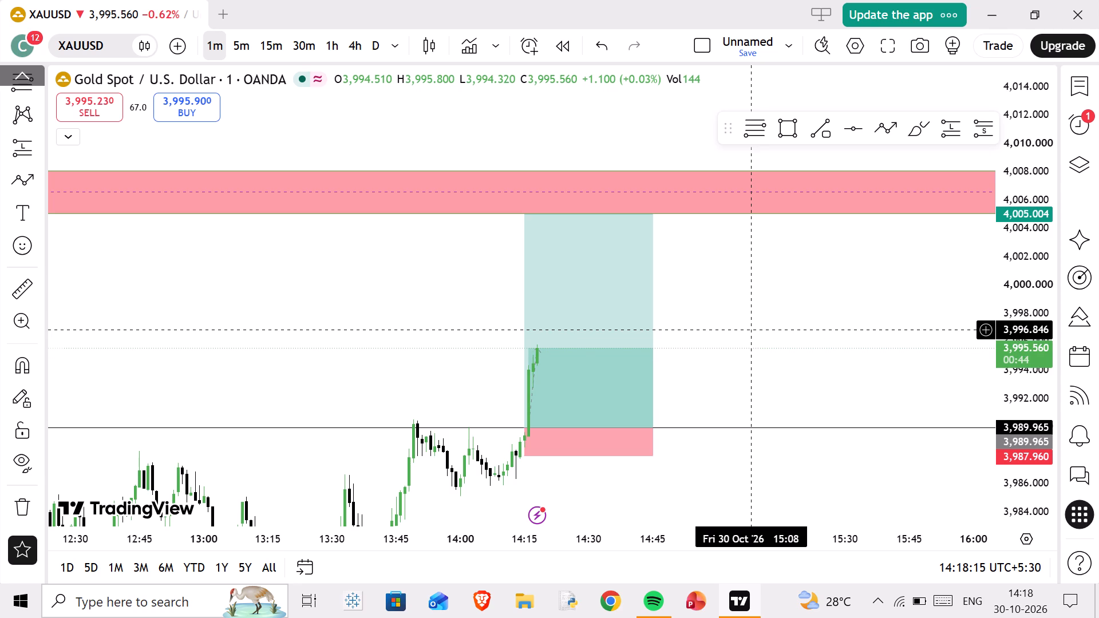
pyautogui.click(741, 344)
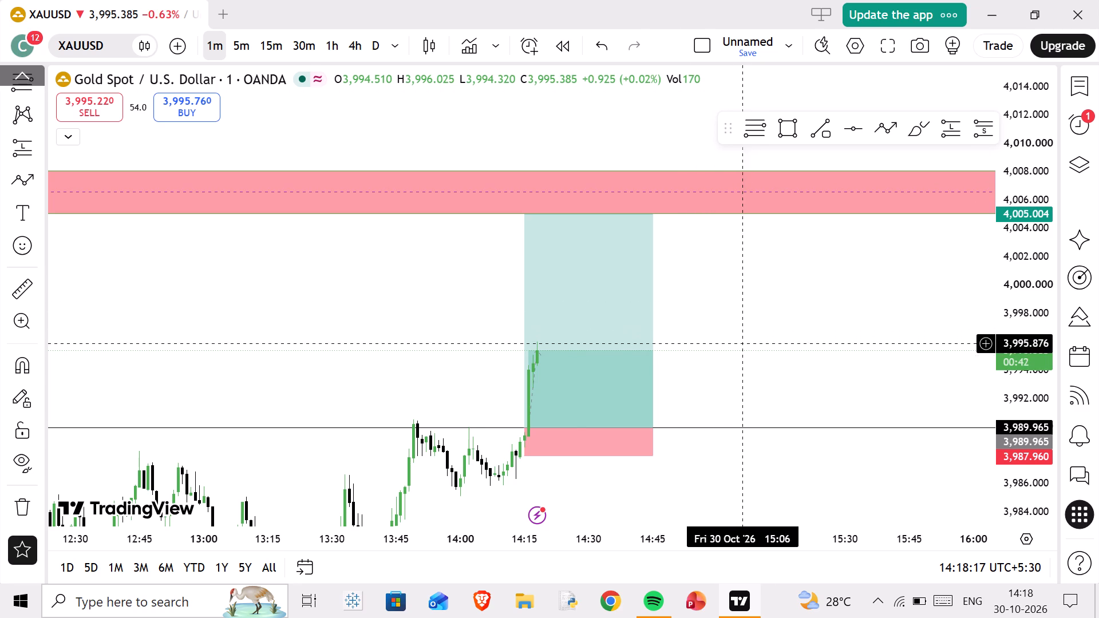
pyautogui.scroll(-1, 700, 373)
pyautogui.moveTo(454, 332); pyautogui.dragTo(498, 179)
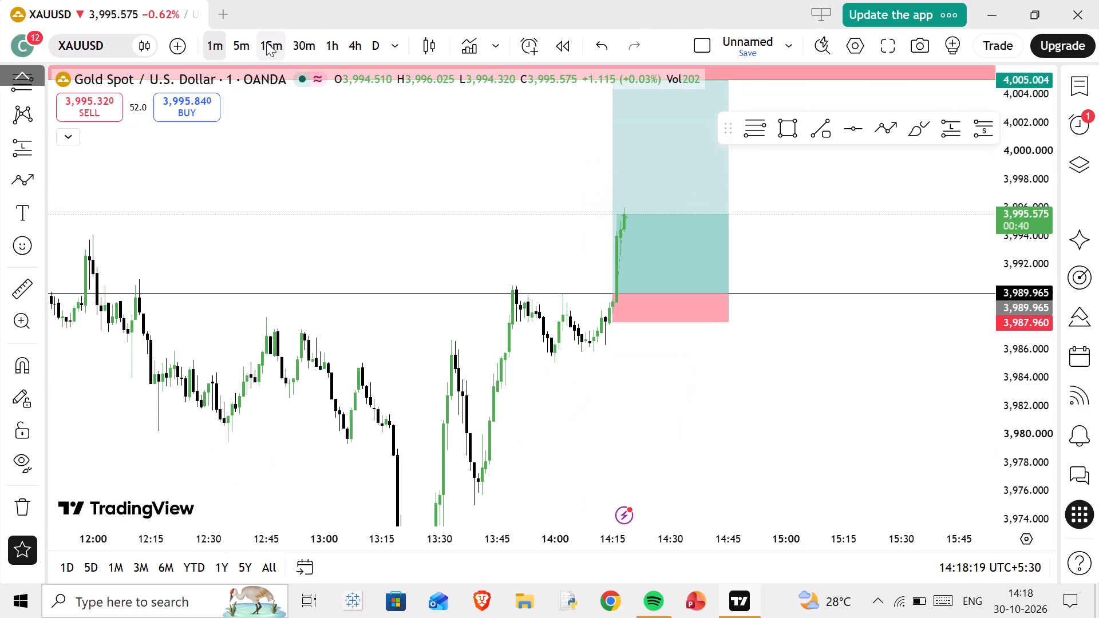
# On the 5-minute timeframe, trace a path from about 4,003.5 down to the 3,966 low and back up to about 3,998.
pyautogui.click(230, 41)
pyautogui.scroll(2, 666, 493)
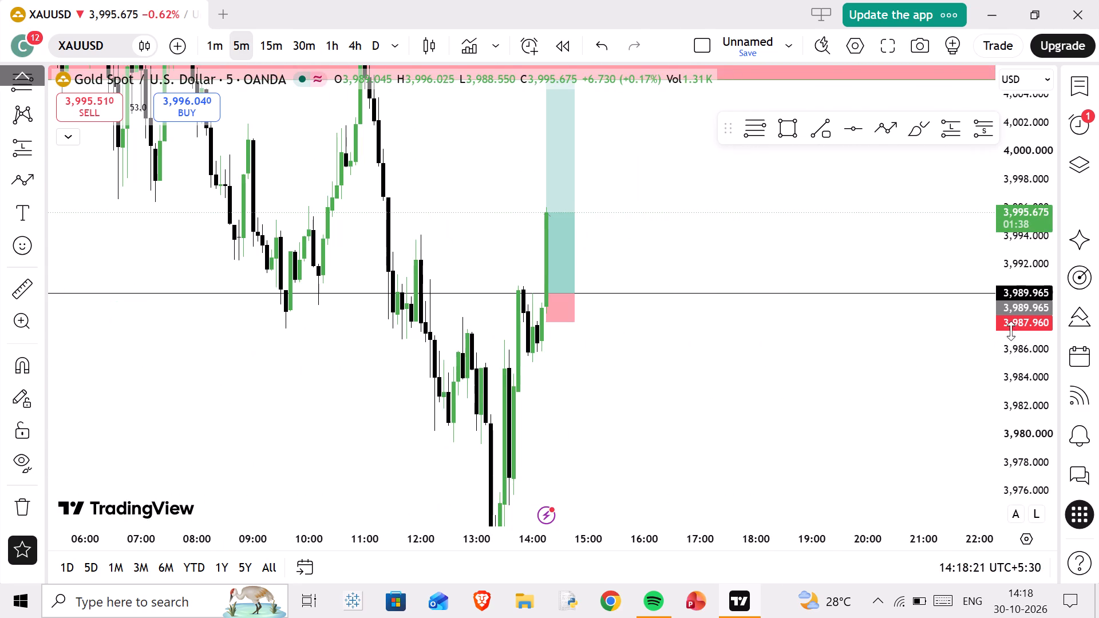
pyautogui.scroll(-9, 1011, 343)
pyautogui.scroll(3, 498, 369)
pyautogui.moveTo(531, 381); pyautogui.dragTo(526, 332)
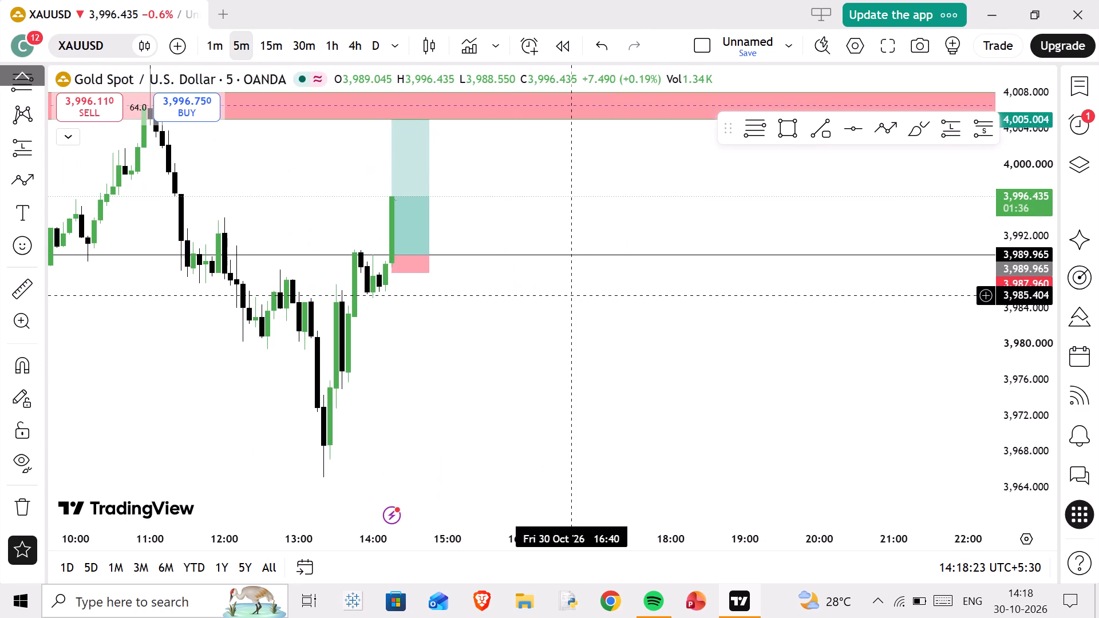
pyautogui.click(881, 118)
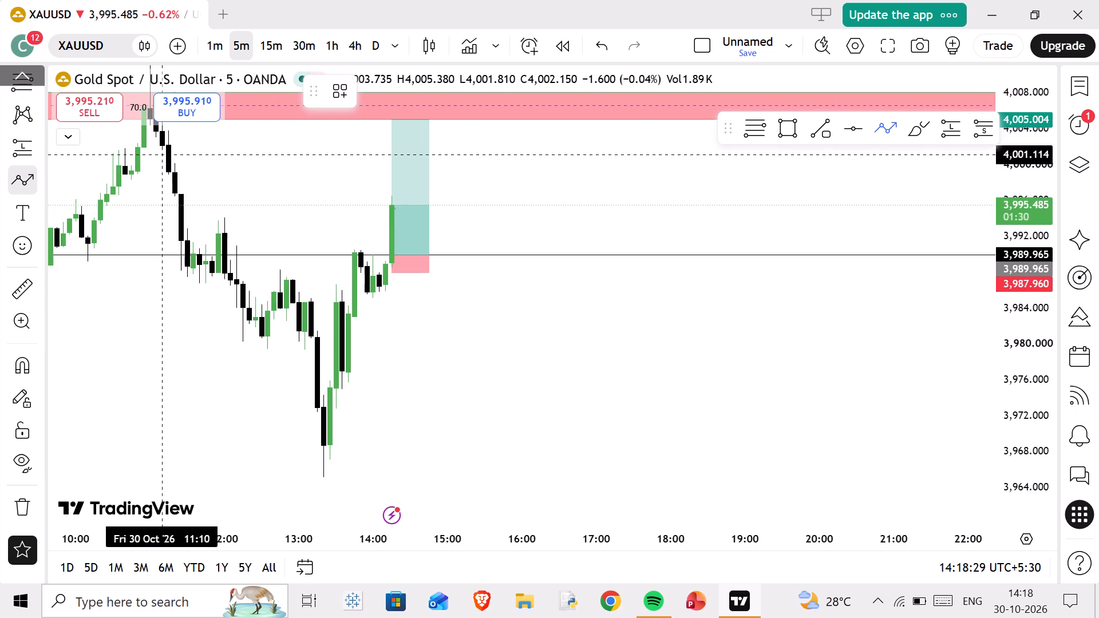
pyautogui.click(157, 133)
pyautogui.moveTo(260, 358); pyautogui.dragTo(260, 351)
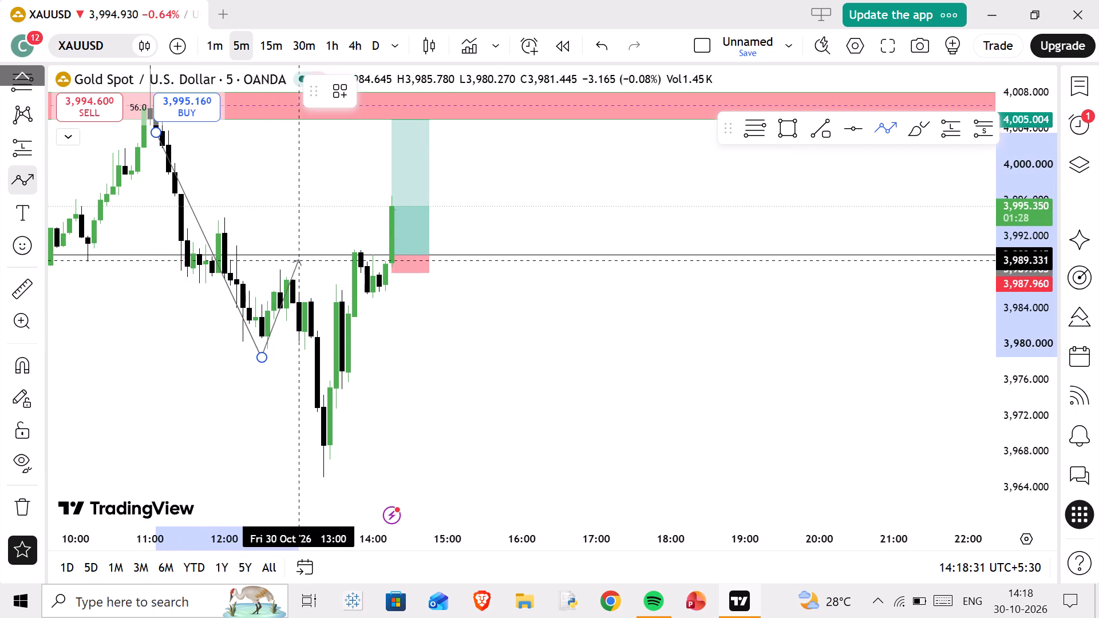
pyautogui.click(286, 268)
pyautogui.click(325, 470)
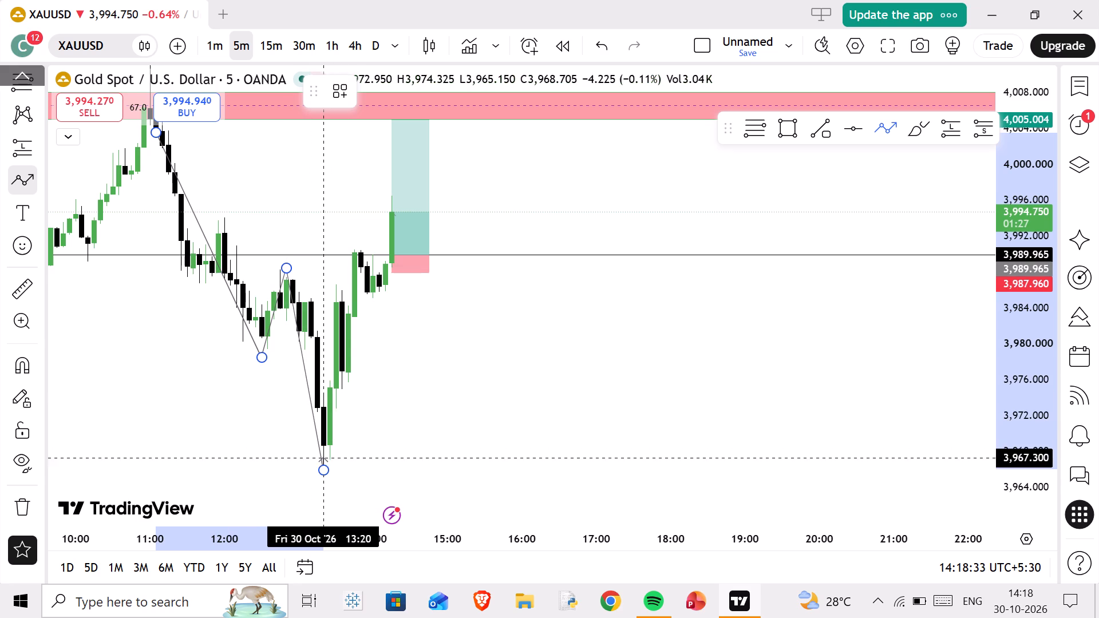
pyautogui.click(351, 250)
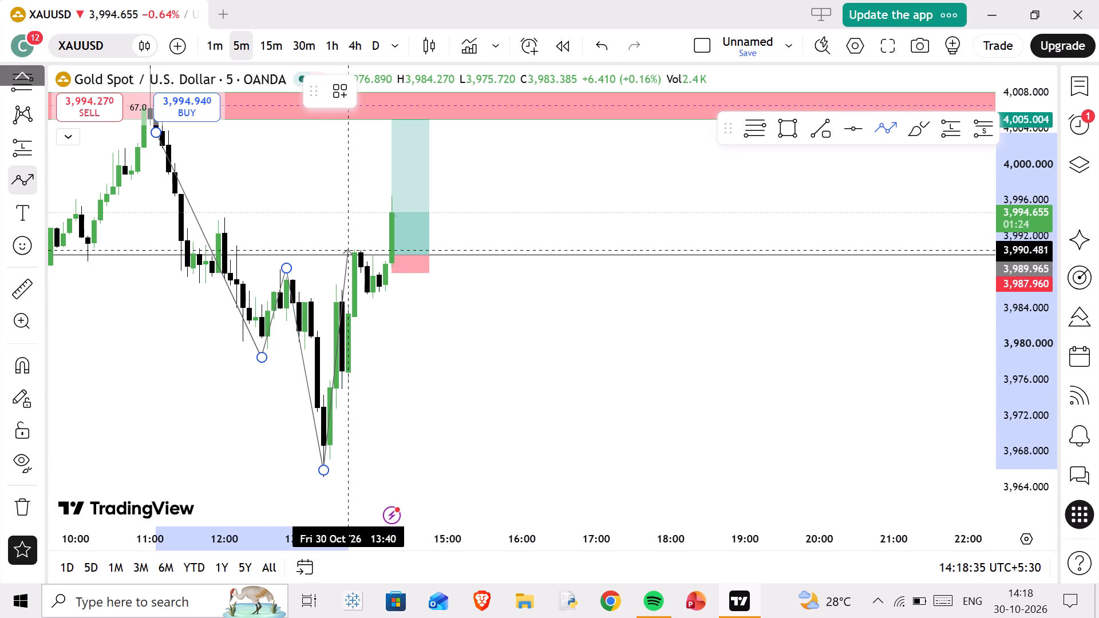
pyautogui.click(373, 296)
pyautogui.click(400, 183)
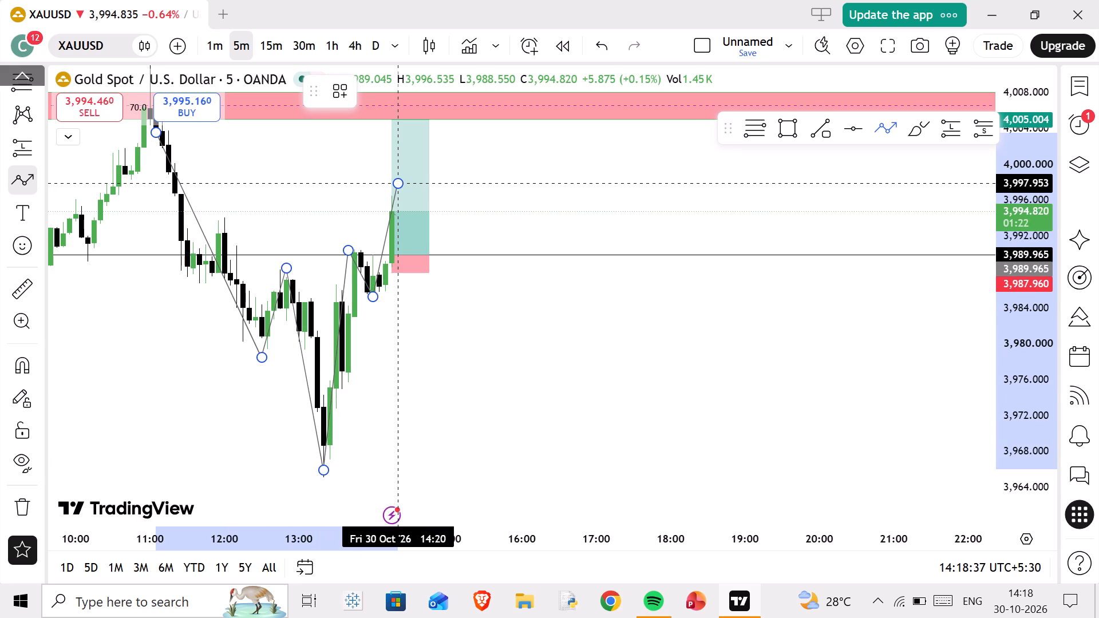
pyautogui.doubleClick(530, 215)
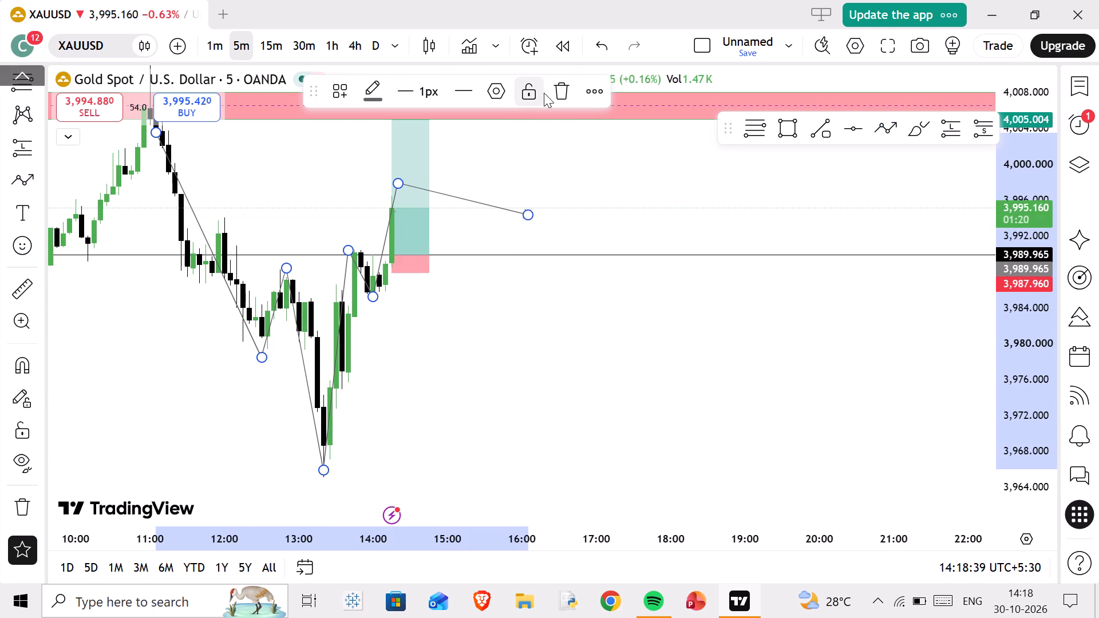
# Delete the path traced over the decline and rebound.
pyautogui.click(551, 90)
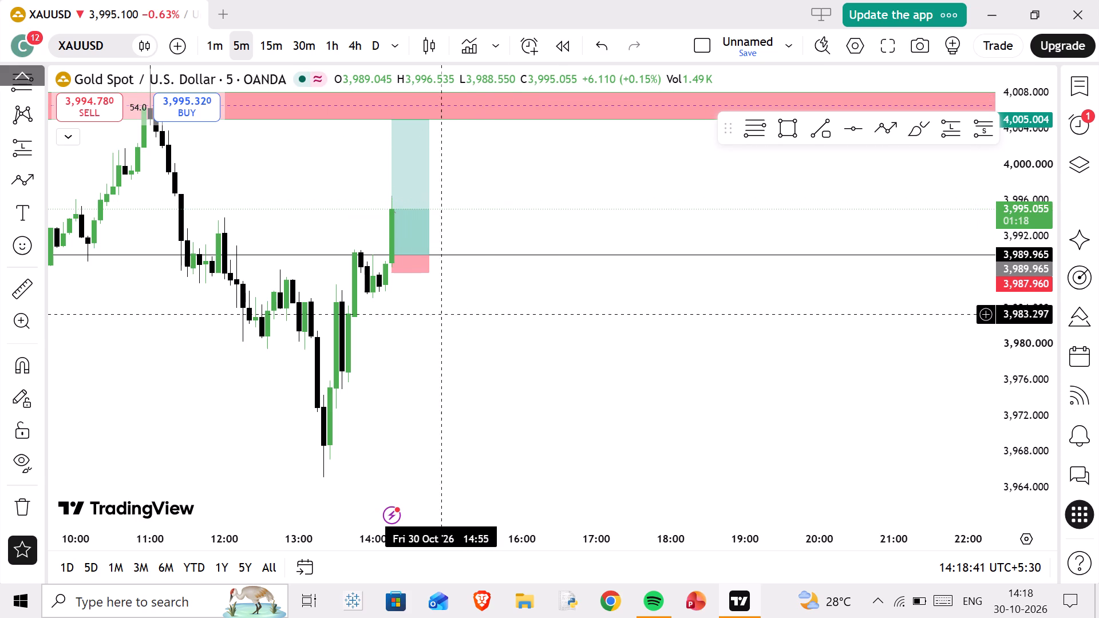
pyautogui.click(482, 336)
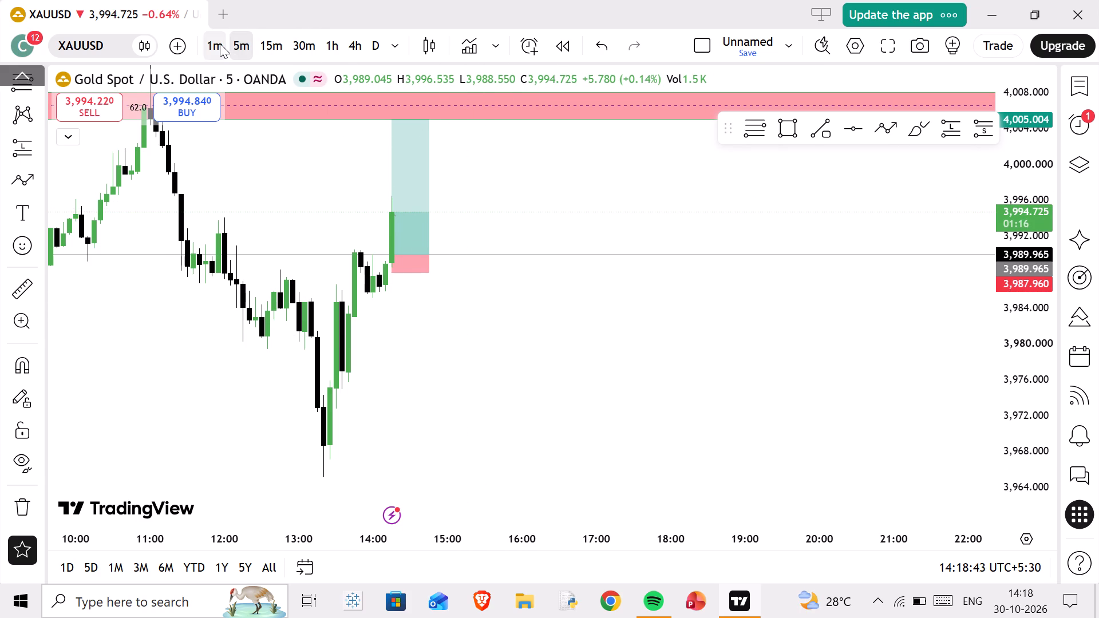
# Return the chart to the 1-minute timeframe with the long position and lower resistance zone in view.
pyautogui.click(220, 43)
pyautogui.scroll(-3, 641, 203)
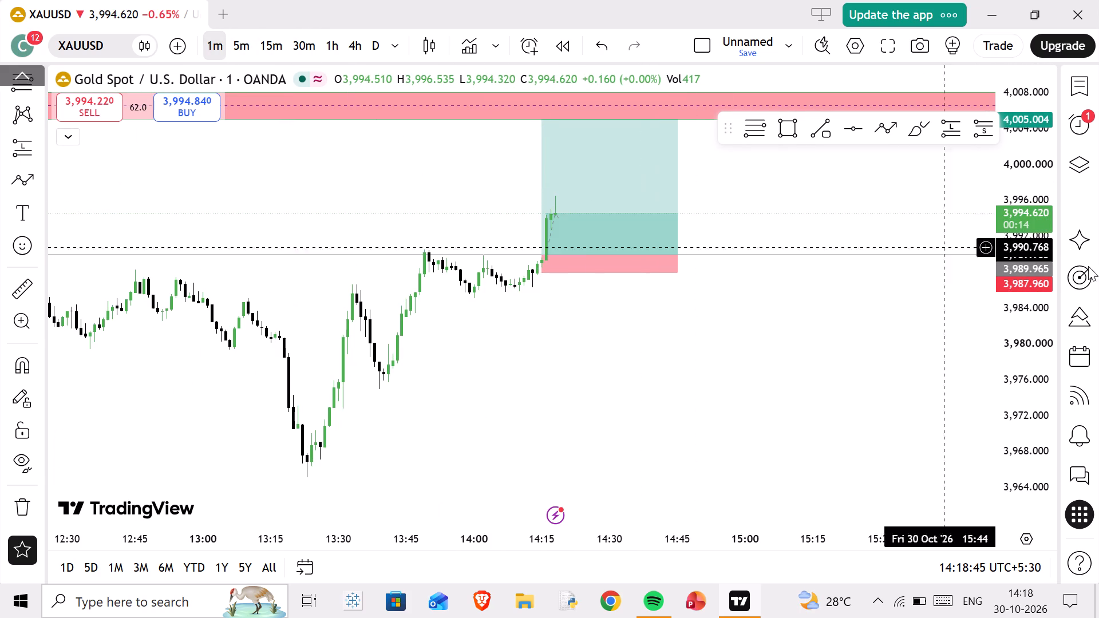
pyautogui.scroll(7, 1042, 295)
pyautogui.moveTo(764, 200); pyautogui.dragTo(776, 293)
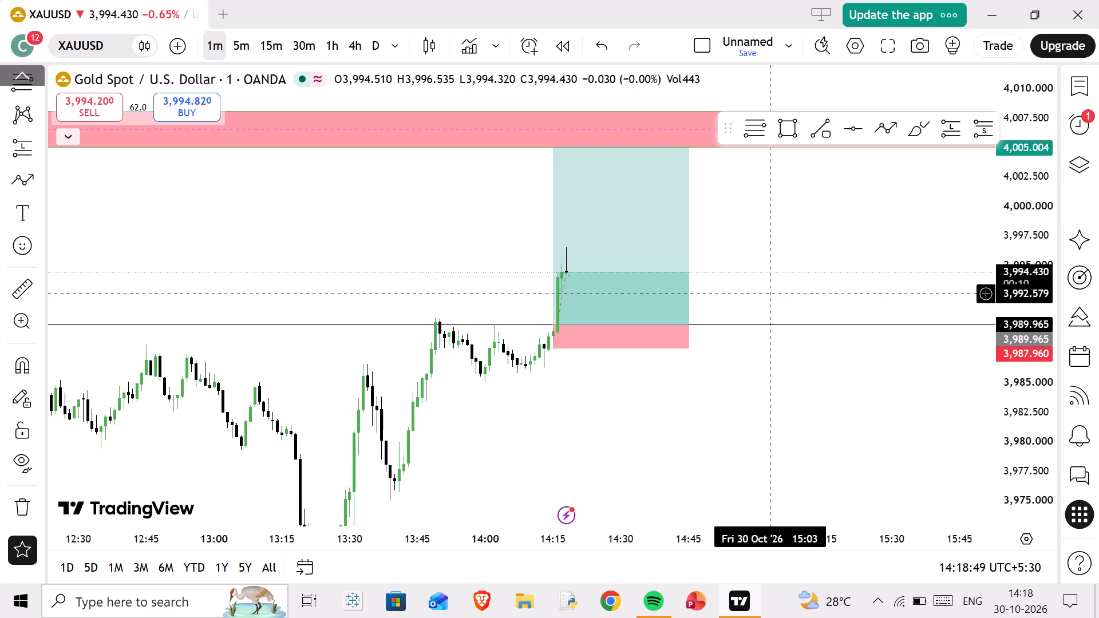
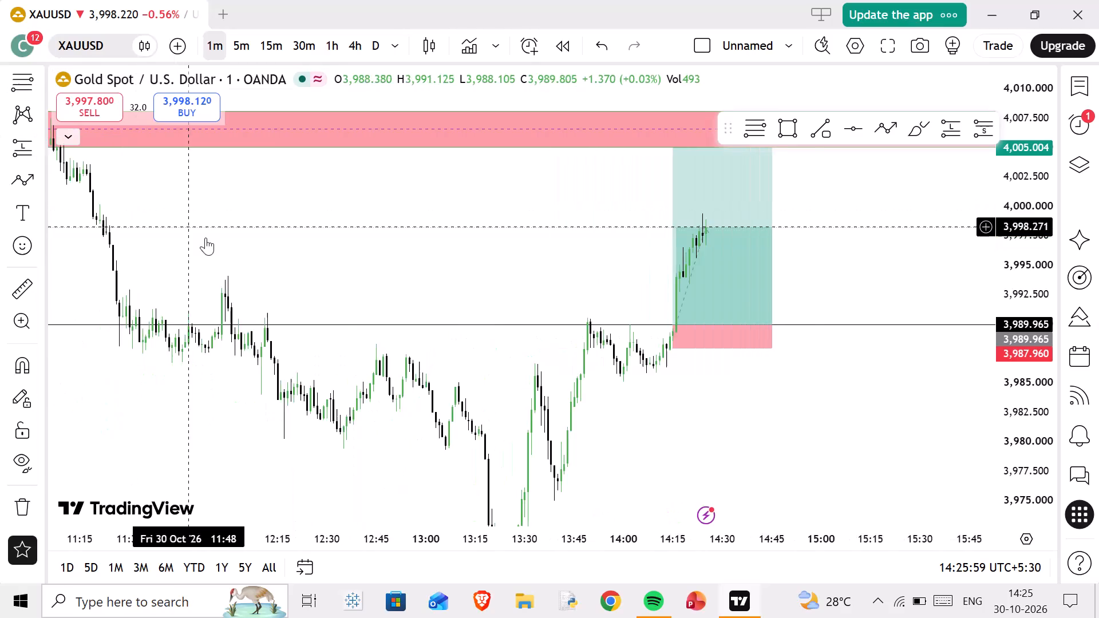
# Examine the earlier 1-minute price swings around the 4,005–4,008 resistance zone and compare them with the current long position.
pyautogui.moveTo(554, 185); pyautogui.dragTo(582, 361)
pyautogui.scroll(-3, 528, 360)
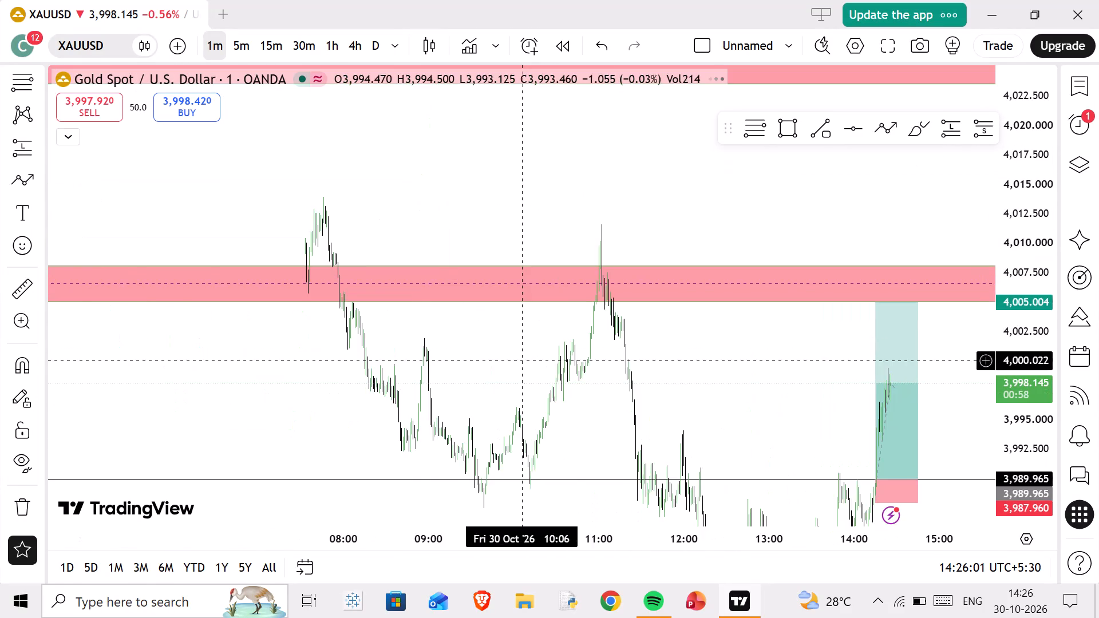
pyautogui.scroll(-4, 424, 286)
pyautogui.scroll(7, 583, 243)
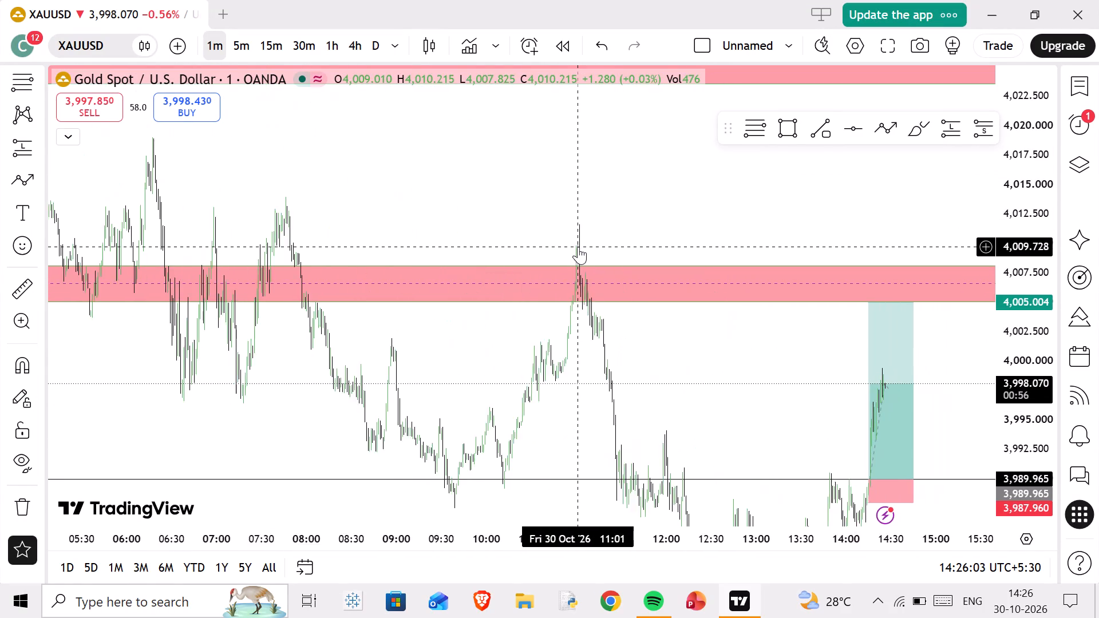
pyautogui.scroll(2, 578, 247)
pyautogui.scroll(9, 602, 339)
pyautogui.moveTo(832, 405); pyautogui.dragTo(644, 393)
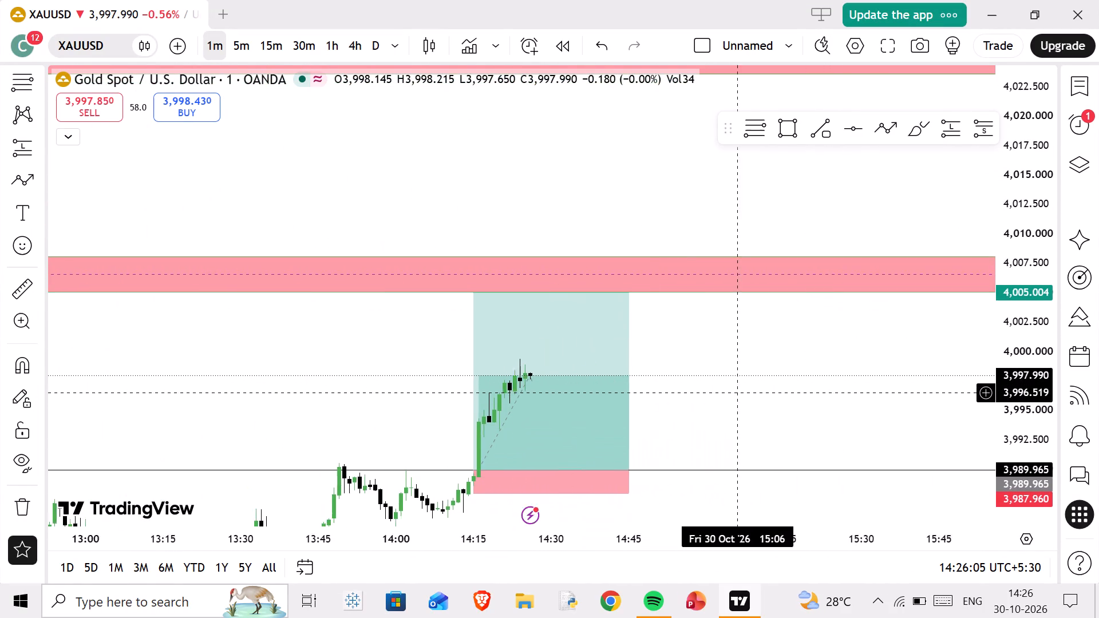
pyautogui.moveTo(644, 393); pyautogui.dragTo(619, 394)
# On the 5-minute timeframe, move the horizontal line from the long position's entry up to about 3,995.1.
pyautogui.click(240, 40)
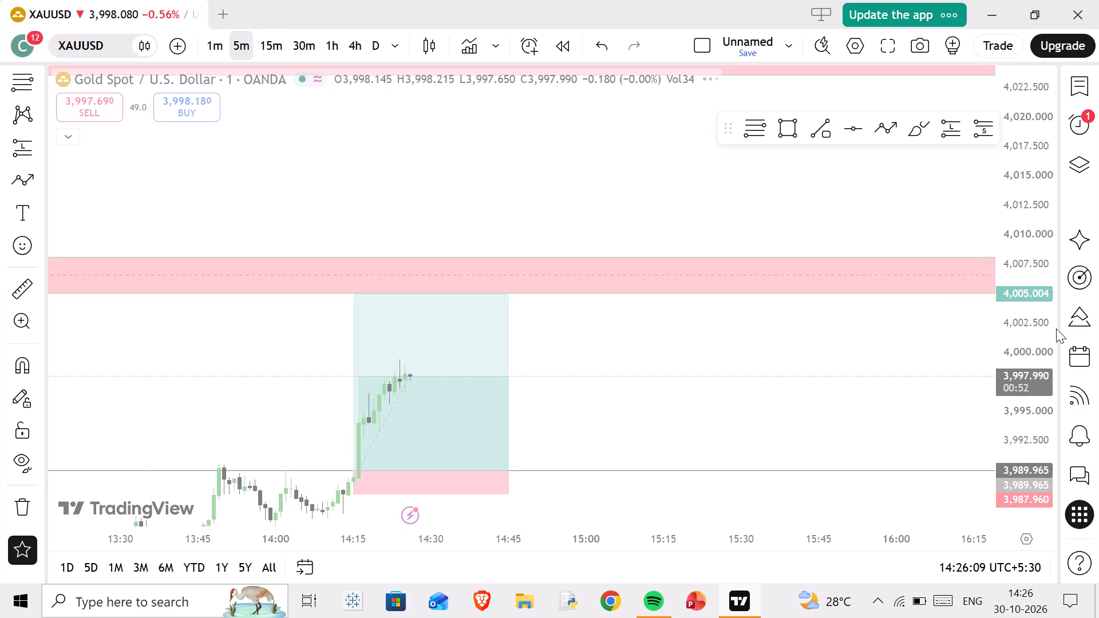
pyautogui.scroll(2, 766, 412)
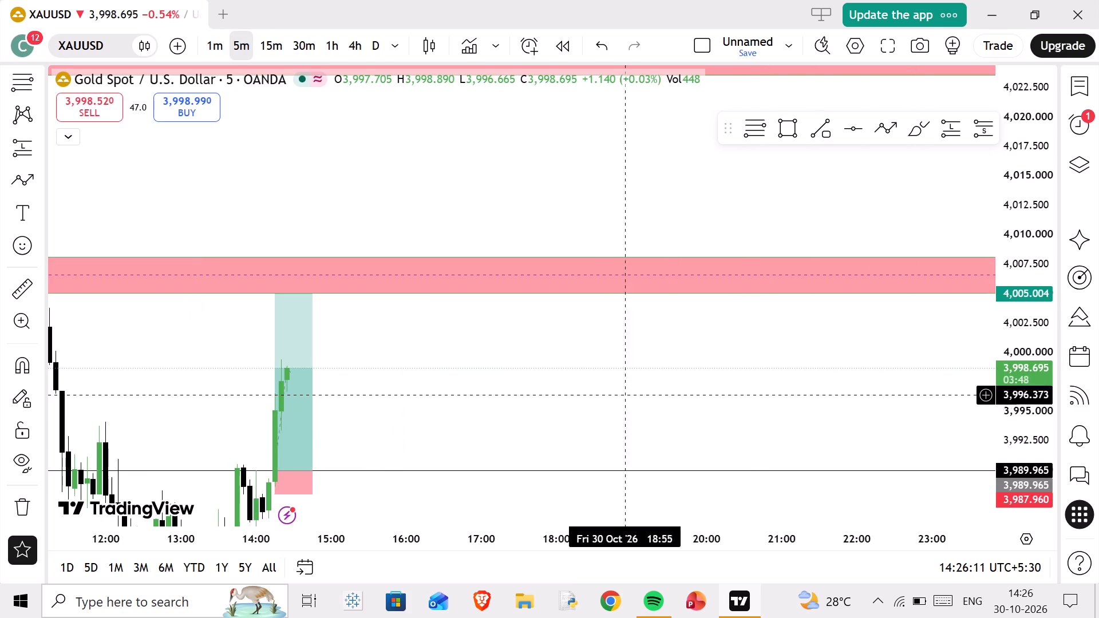
pyautogui.moveTo(591, 386); pyautogui.dragTo(695, 255)
pyautogui.scroll(2, 592, 291)
pyautogui.moveTo(512, 355); pyautogui.dragTo(512, 294)
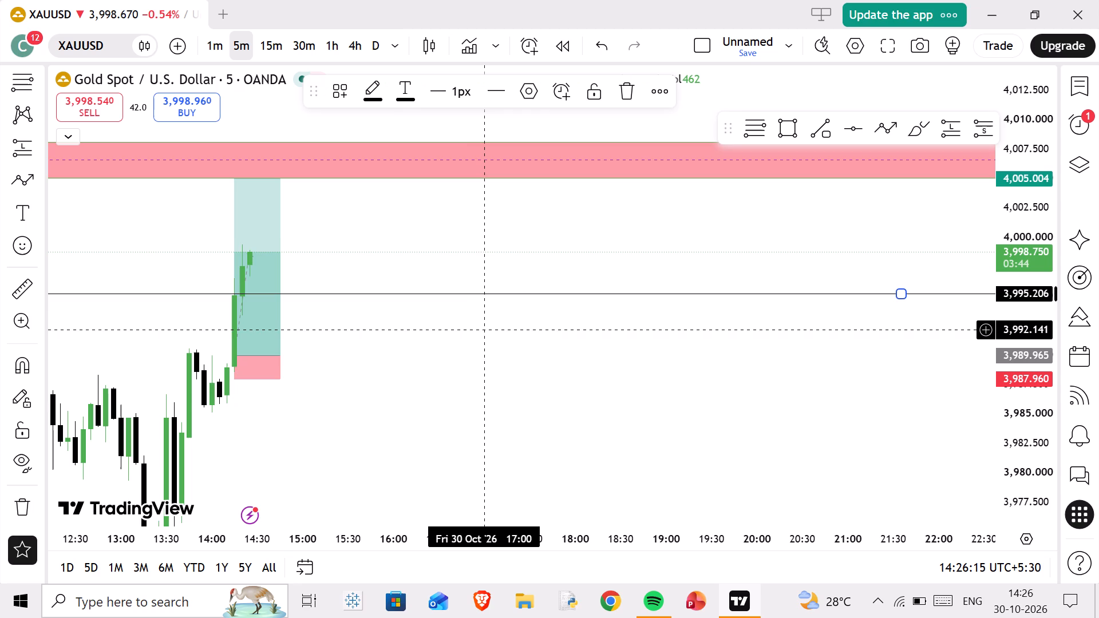
pyautogui.click(481, 331)
pyautogui.click(473, 291)
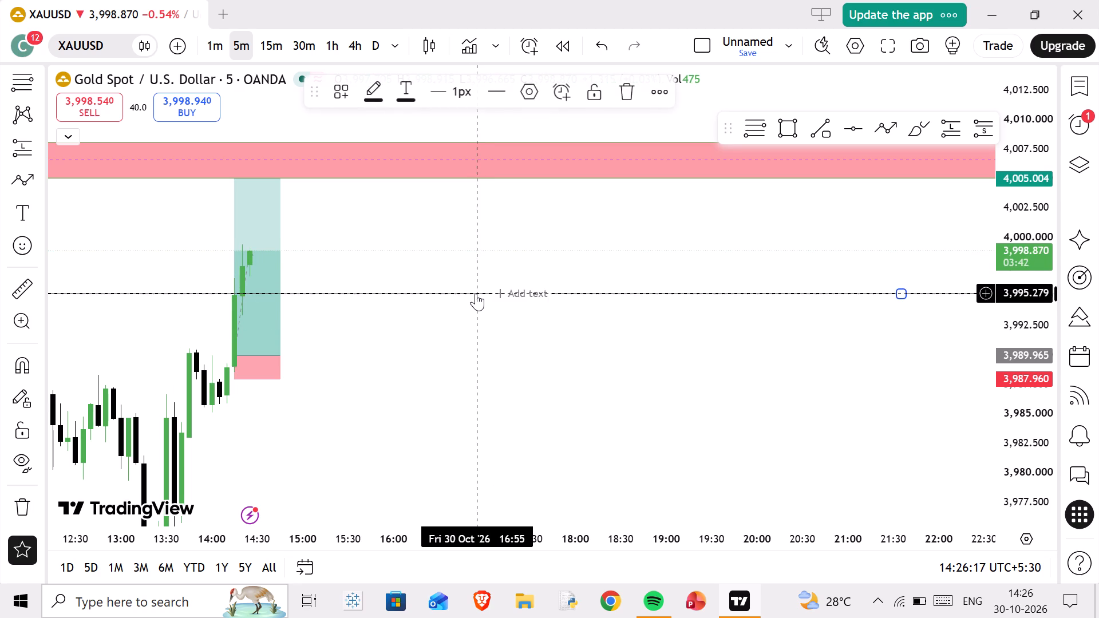
pyautogui.click(476, 294)
pyautogui.click(452, 274)
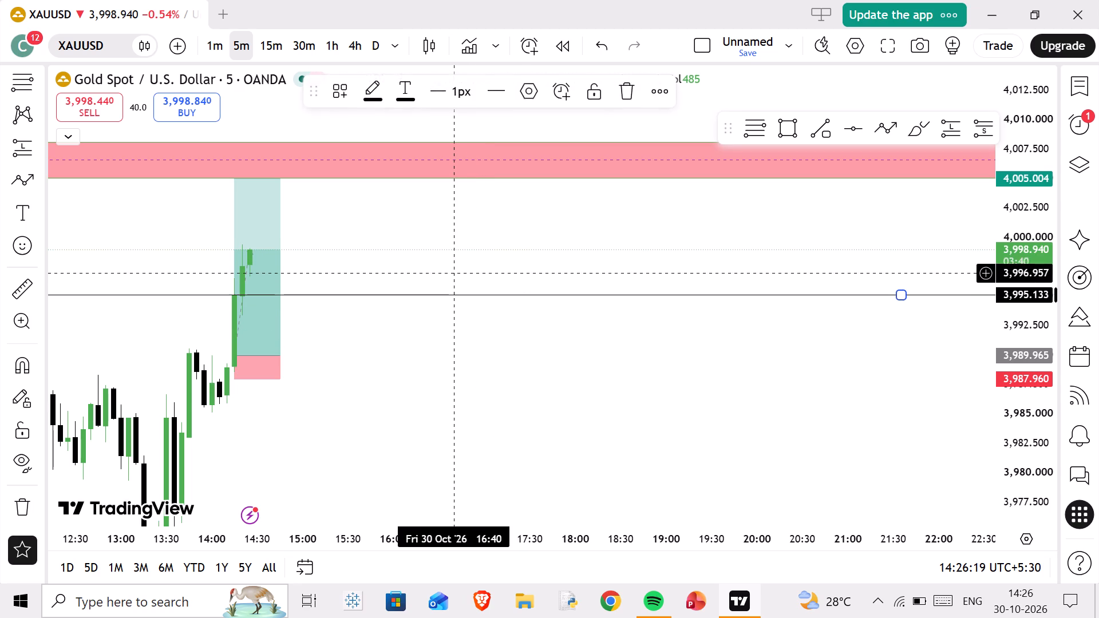
# Draw a new horizontal line at about 3,990.1, near the long position's entry level.
pyautogui.click(840, 122)
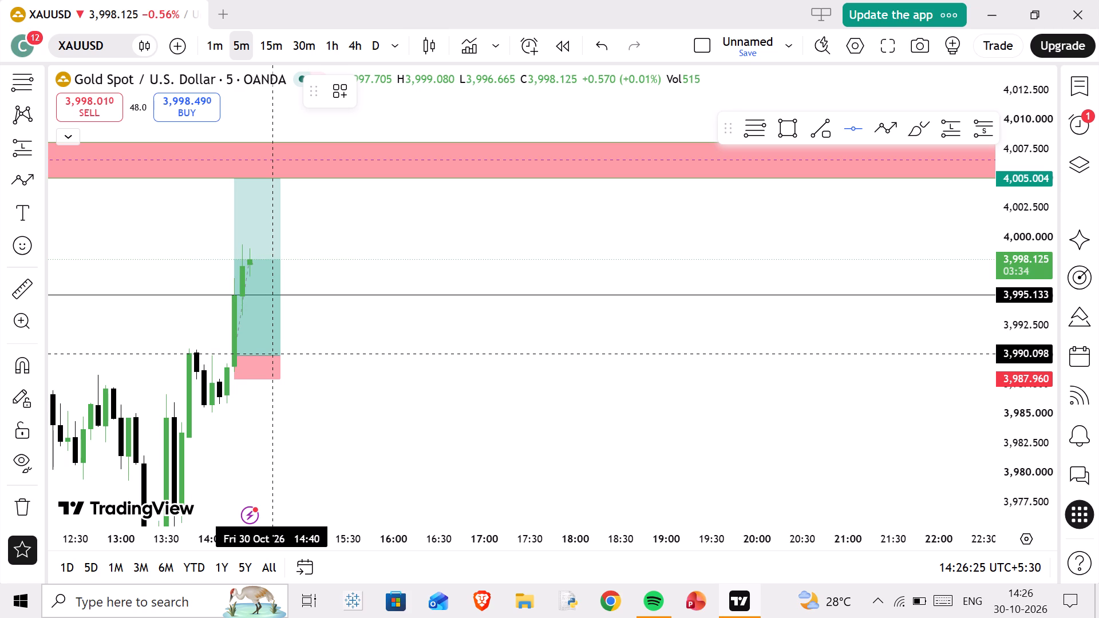
pyautogui.click(270, 354)
pyautogui.click(374, 339)
pyautogui.click(384, 411)
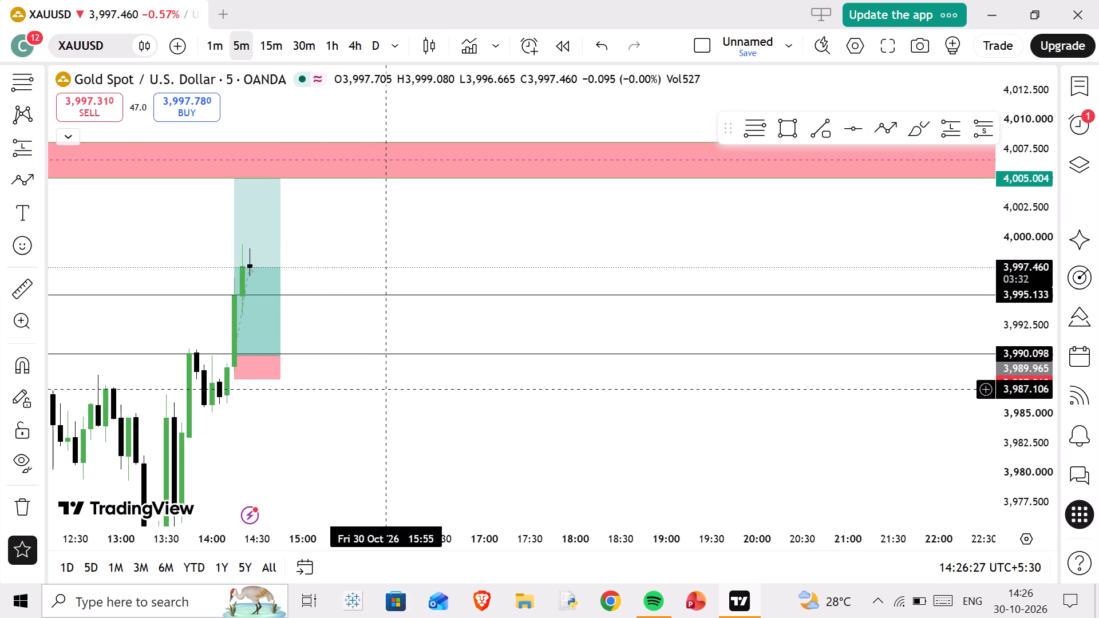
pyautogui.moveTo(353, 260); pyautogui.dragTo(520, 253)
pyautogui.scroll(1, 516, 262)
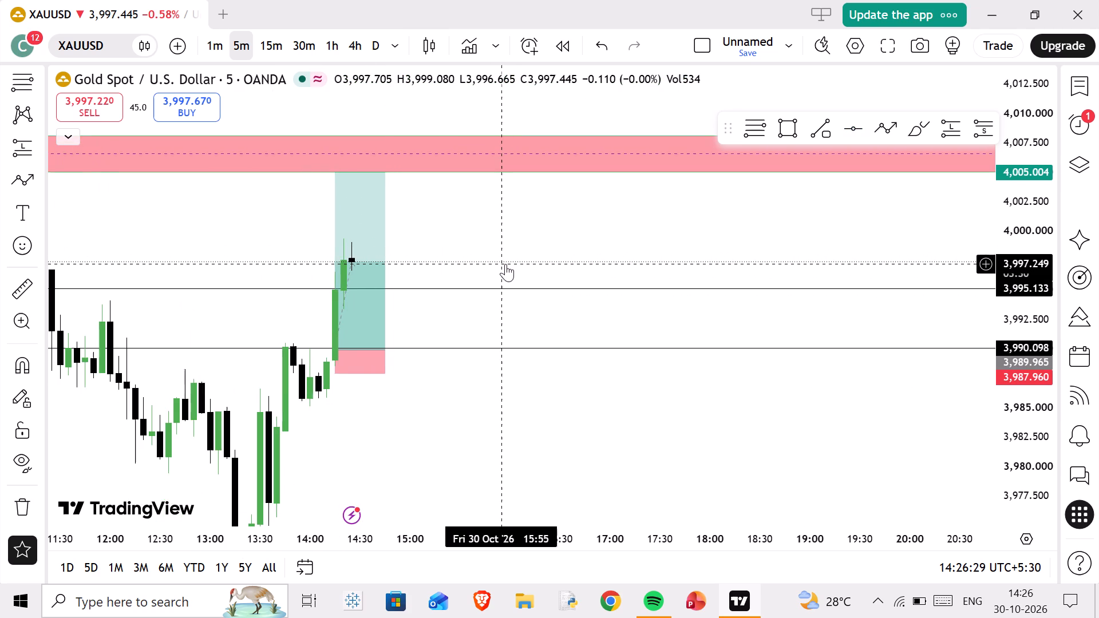
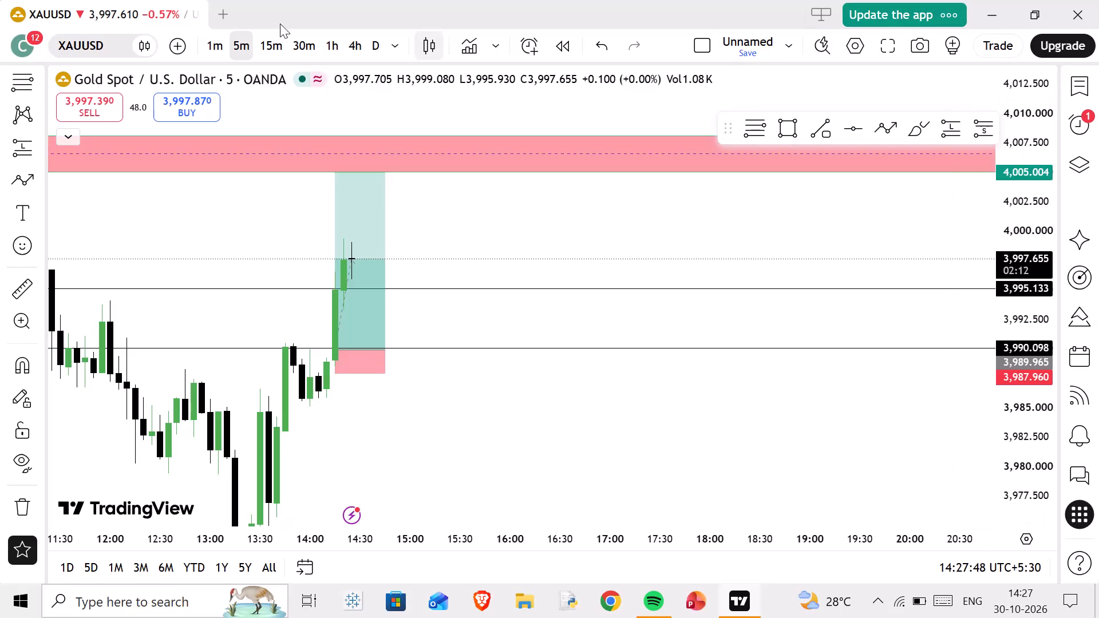
# Switch XAUUSD to the 1-minute timeframe and examine recent price action around the long position and the two horizontal lines.
pyautogui.click(204, 44)
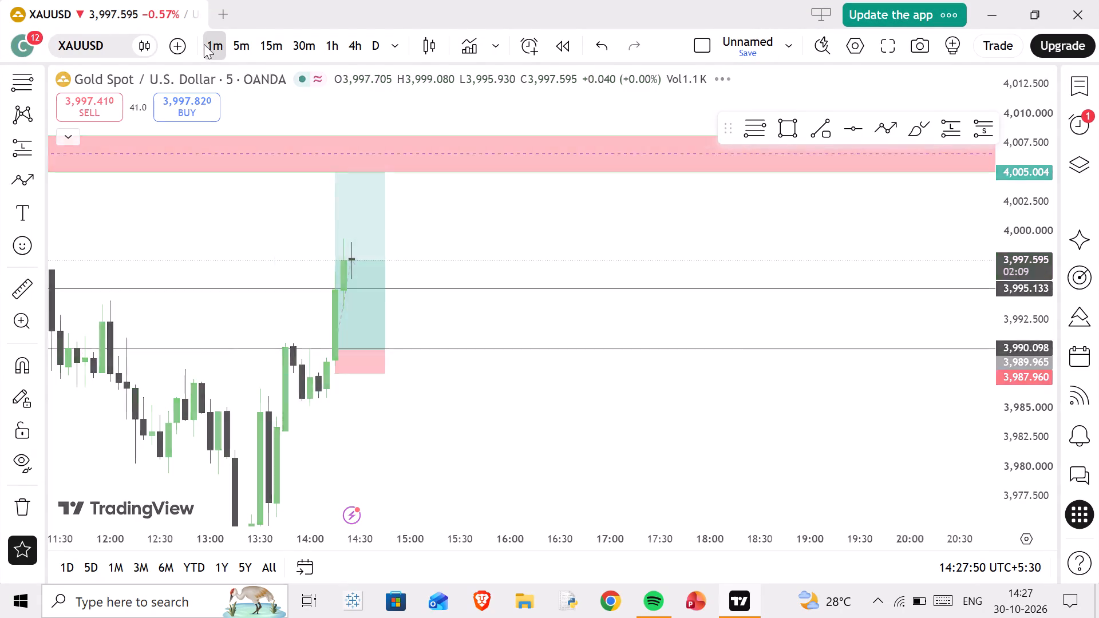
pyautogui.scroll(-2, 651, 234)
pyautogui.moveTo(669, 225); pyautogui.dragTo(611, 272)
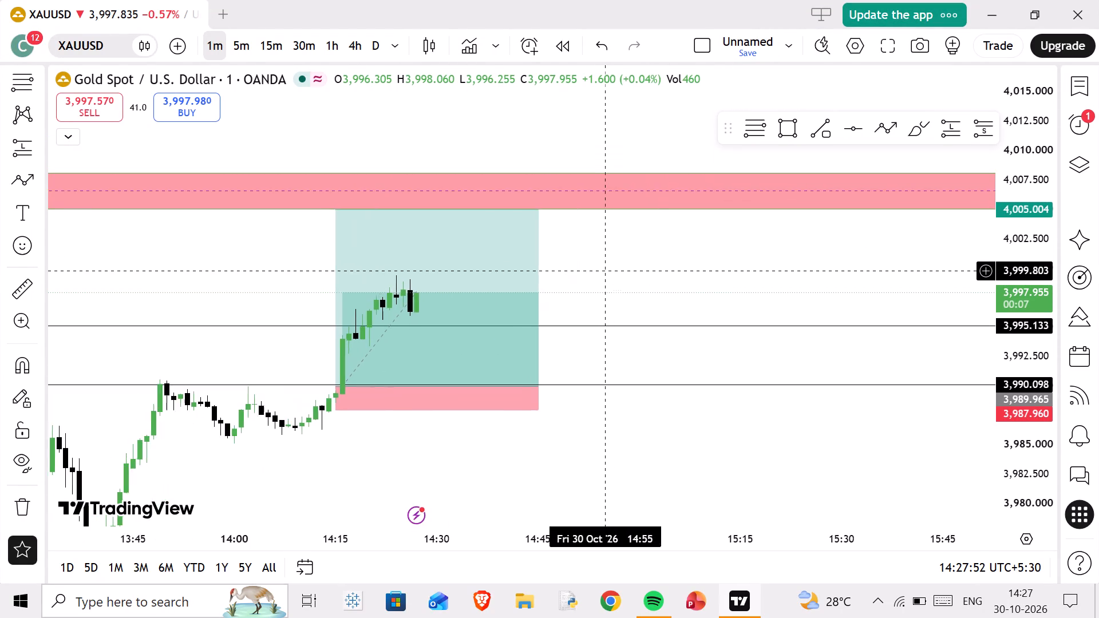
pyautogui.scroll(-3, 604, 271)
pyautogui.moveTo(723, 268); pyautogui.dragTo(661, 240)
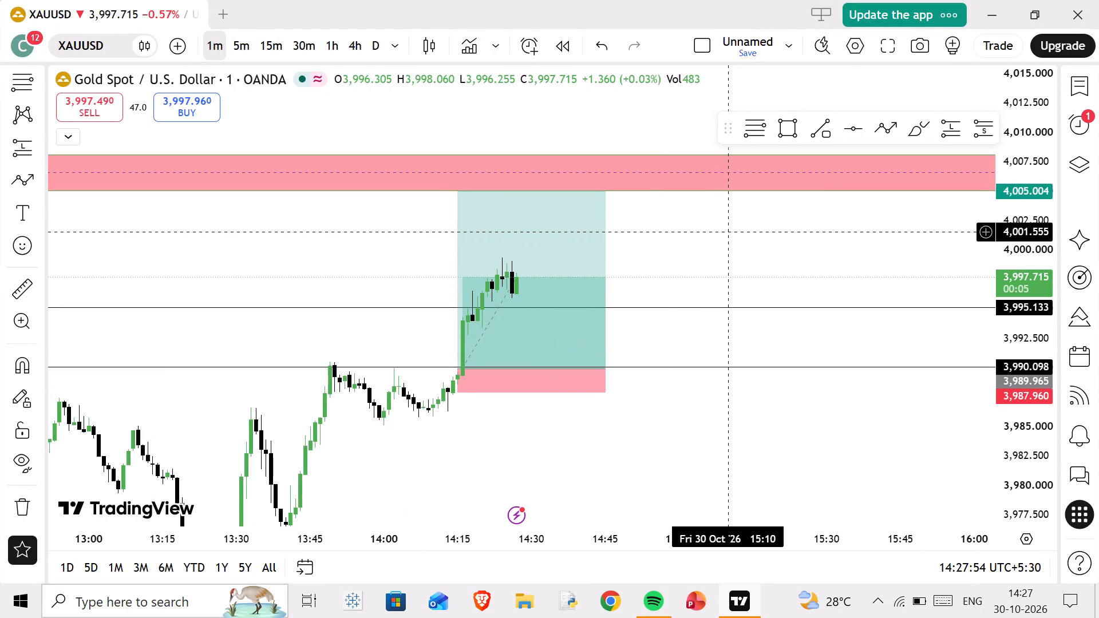
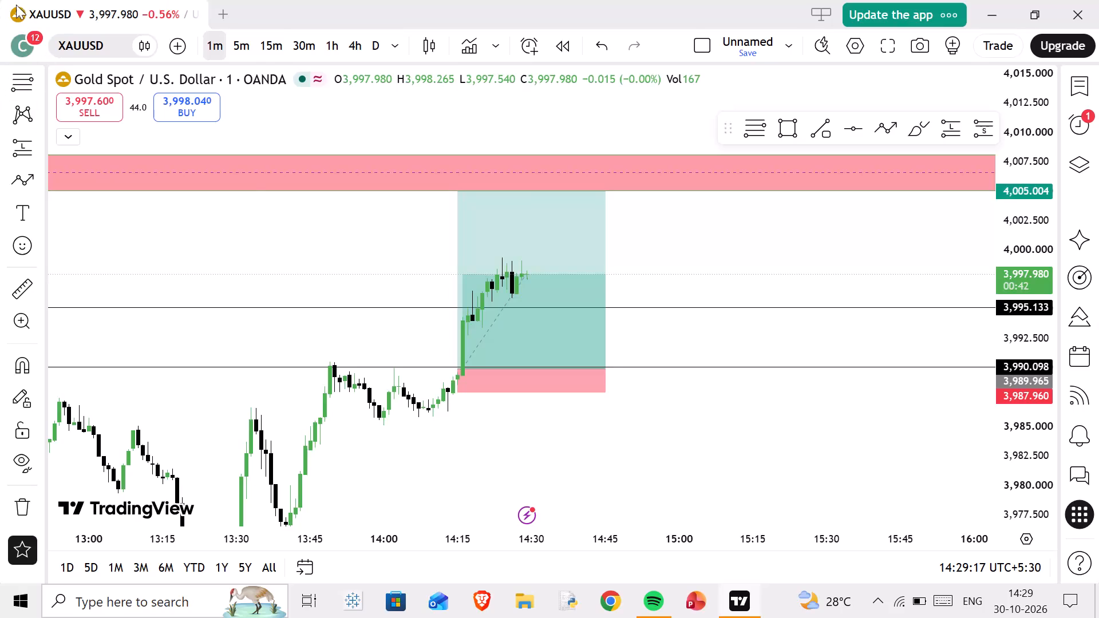
# On the 5-minute XAUUSD chart, draw a Fibonacci retracement from the swing low at about 3,985.87 up to the recent high at about 3,999.29.
pyautogui.click(237, 50)
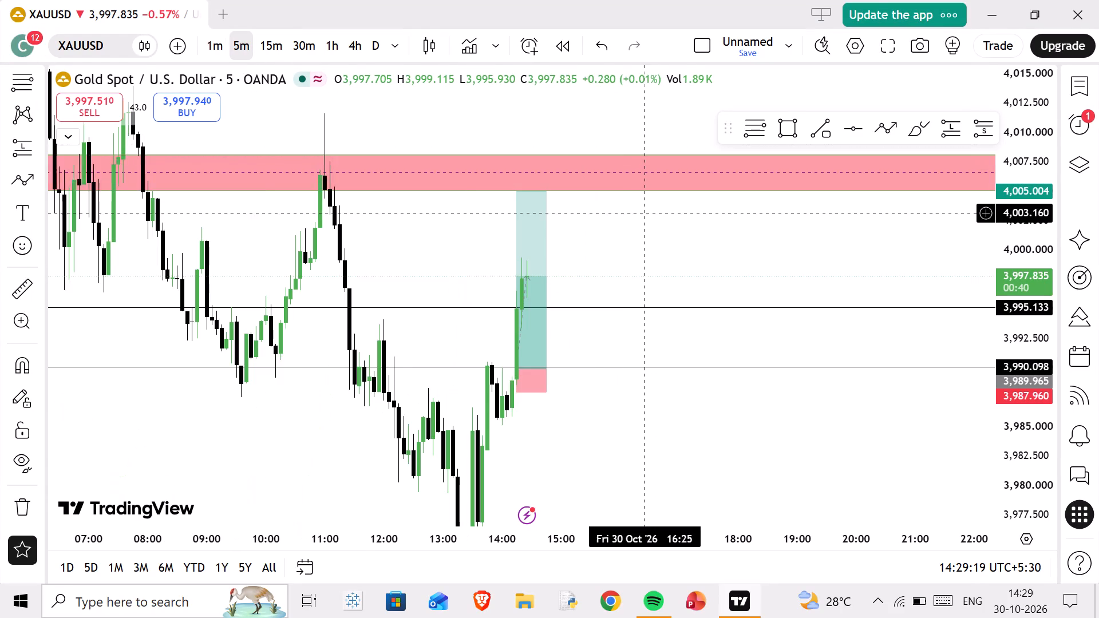
pyautogui.scroll(3, 643, 213)
pyautogui.click(763, 128)
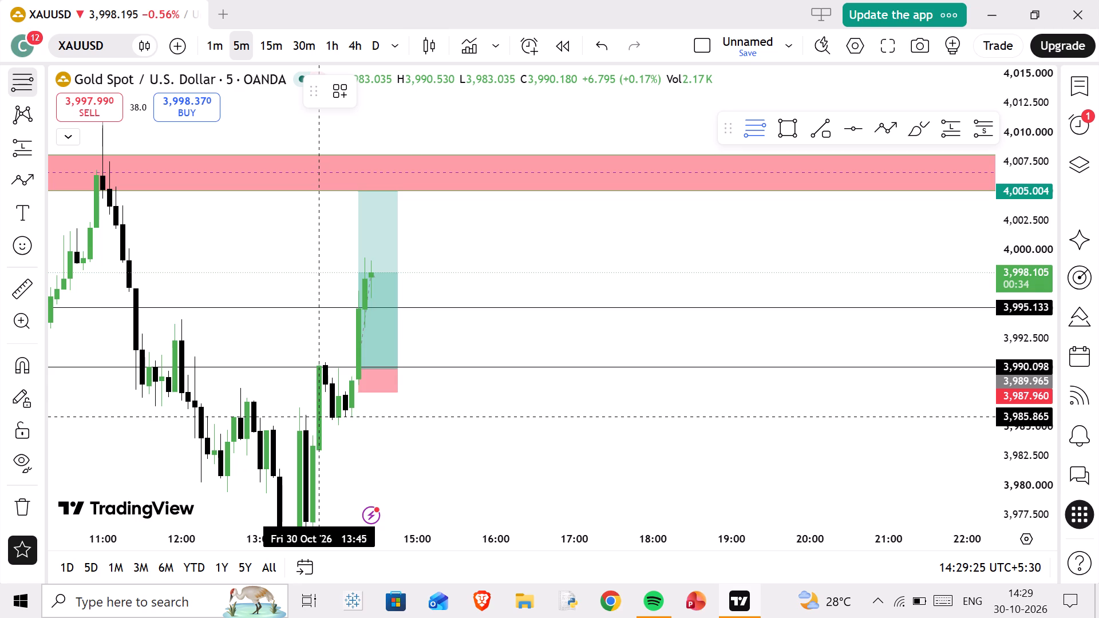
pyautogui.moveTo(320, 417); pyautogui.dragTo(433, 259)
pyautogui.click(433, 259)
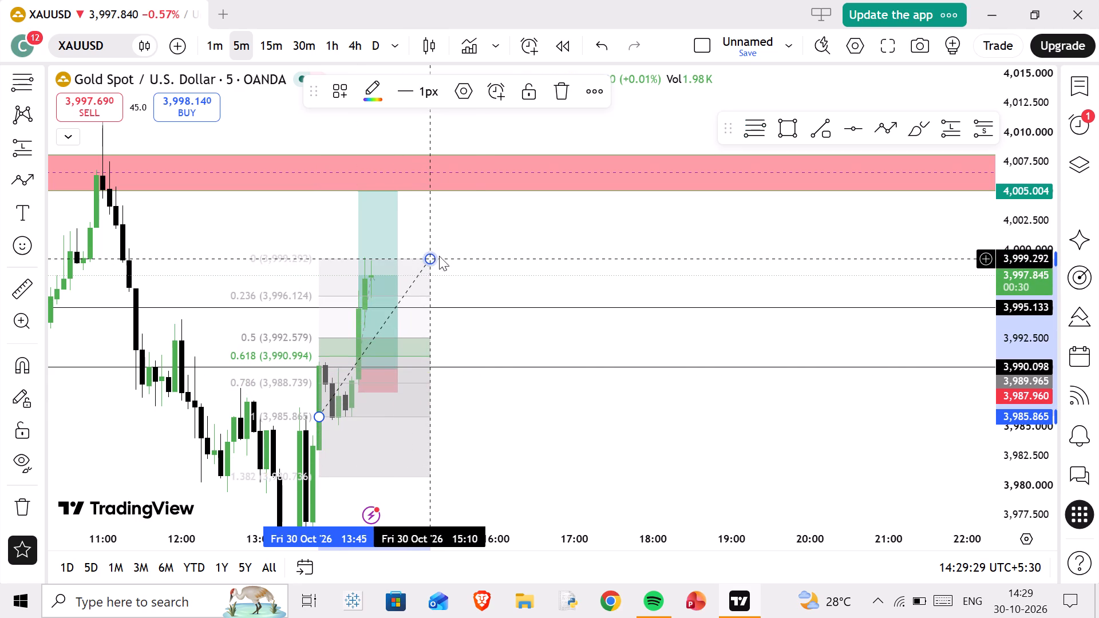
pyautogui.click(486, 251)
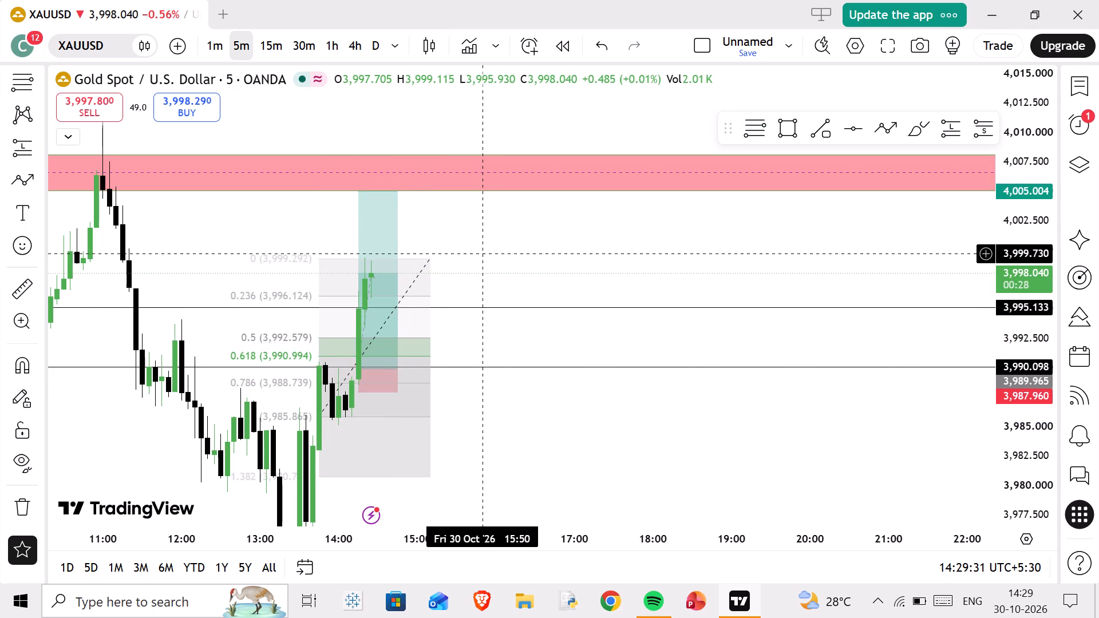
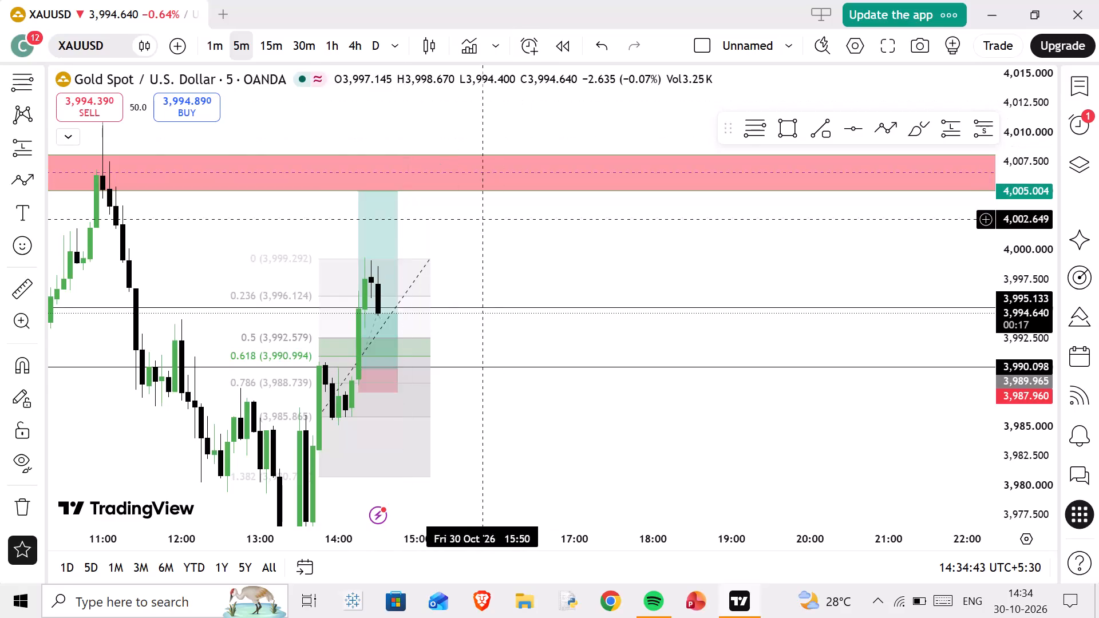
# Draw a green-filled rectangle over the 0.5–0.618 Fibonacci area, from about 3,992.58 down to 3,990.90, spanning 13:40 to 16:20.
pyautogui.scroll(3, 519, 270)
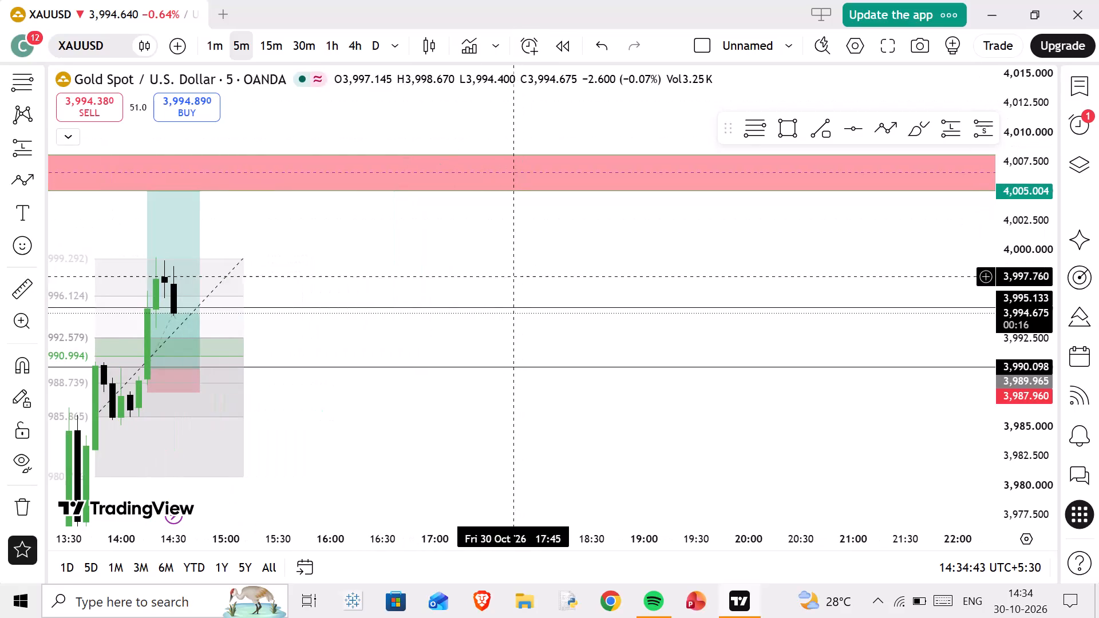
pyautogui.moveTo(405, 342); pyautogui.dragTo(659, 310)
pyautogui.click(790, 128)
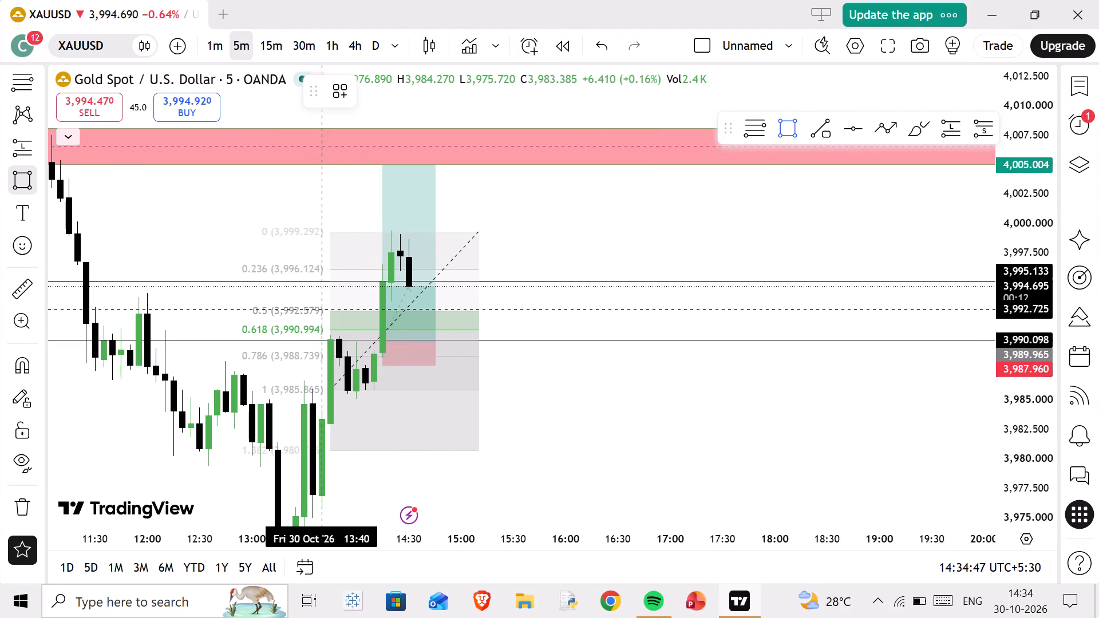
pyautogui.moveTo(321, 311); pyautogui.dragTo(389, 328)
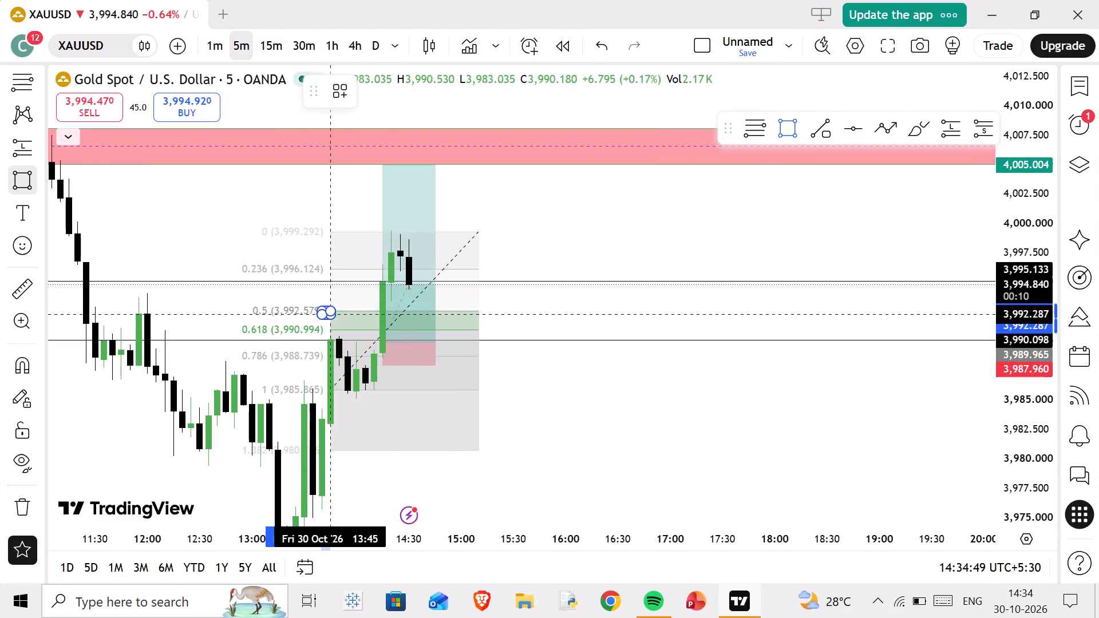
pyautogui.moveTo(389, 328); pyautogui.dragTo(598, 331)
pyautogui.click(598, 331)
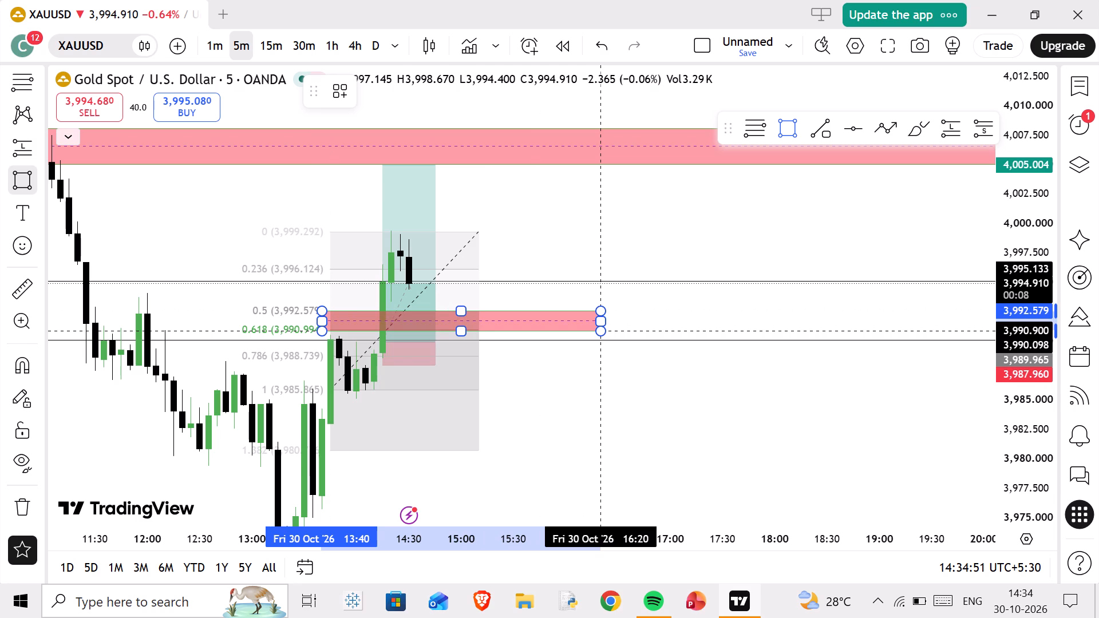
pyautogui.click(405, 104)
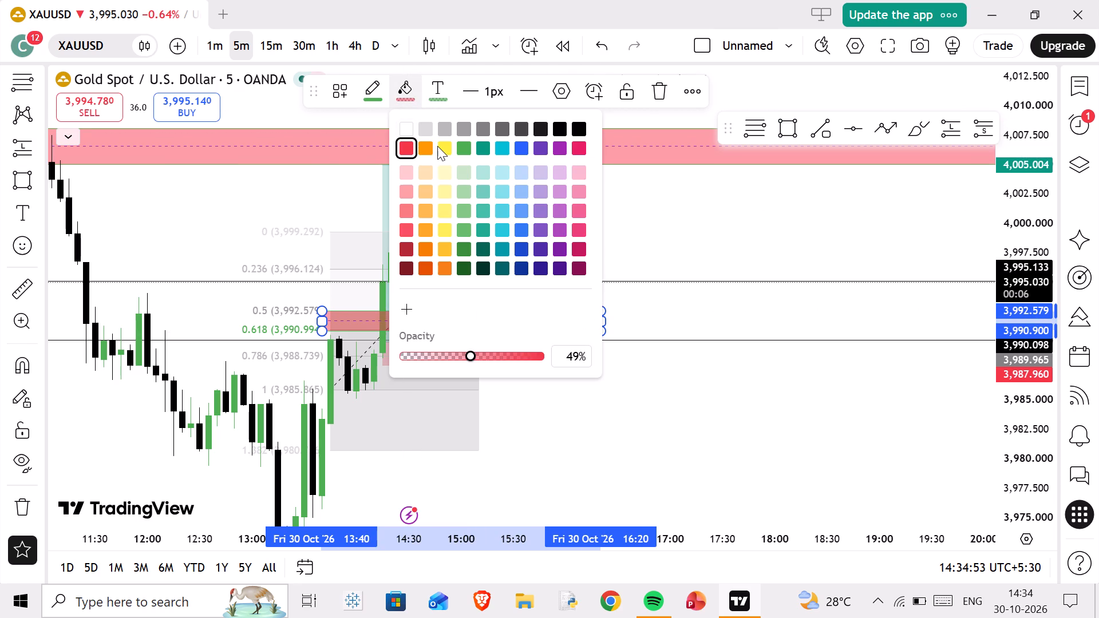
pyautogui.click(457, 146)
# Delete the Fibonacci retracement from the 5-minute XAUUSD chart.
pyautogui.scroll(1, 576, 253)
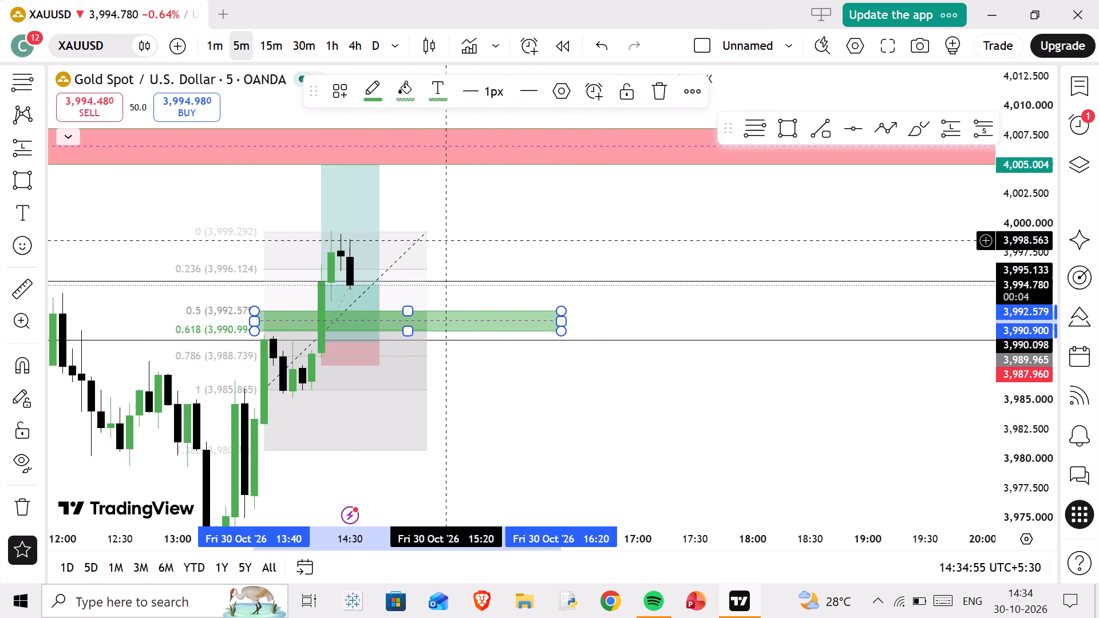
pyautogui.click(427, 235)
pyautogui.click(565, 98)
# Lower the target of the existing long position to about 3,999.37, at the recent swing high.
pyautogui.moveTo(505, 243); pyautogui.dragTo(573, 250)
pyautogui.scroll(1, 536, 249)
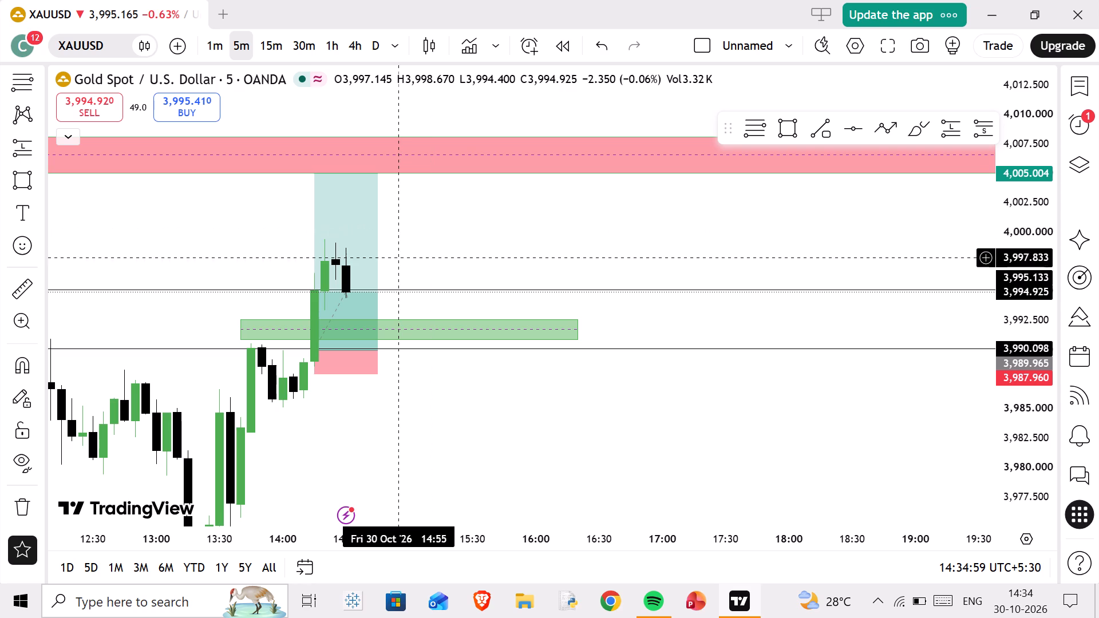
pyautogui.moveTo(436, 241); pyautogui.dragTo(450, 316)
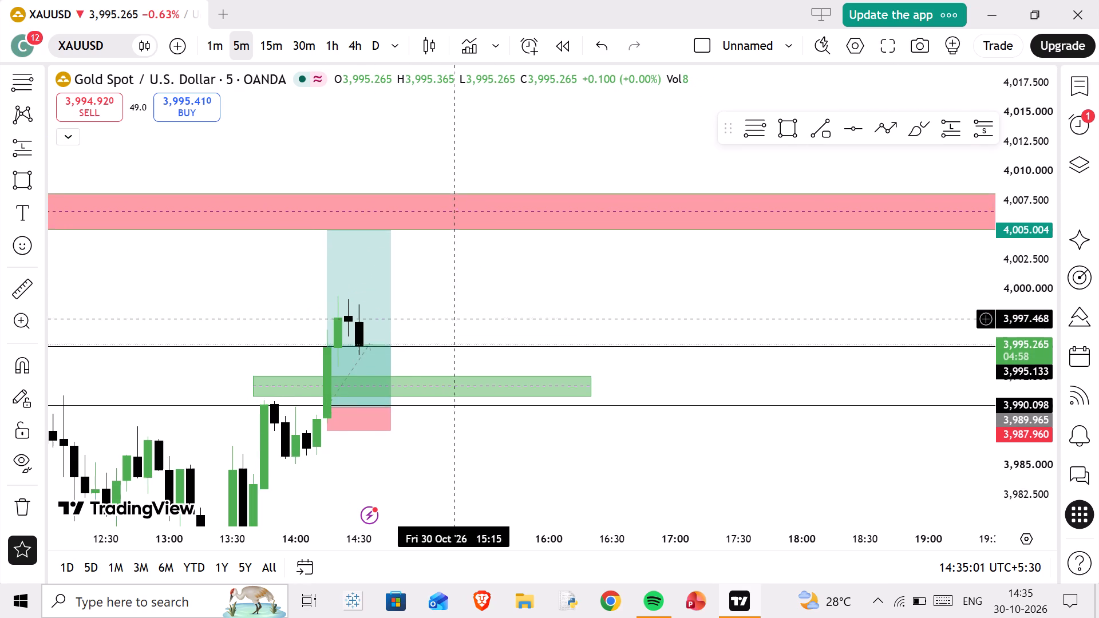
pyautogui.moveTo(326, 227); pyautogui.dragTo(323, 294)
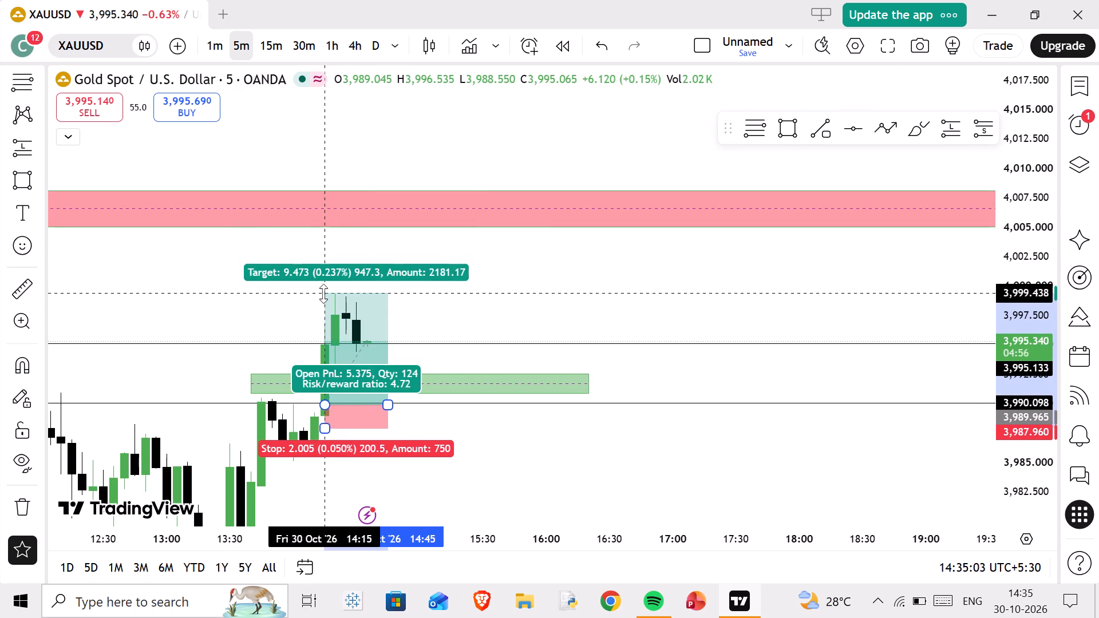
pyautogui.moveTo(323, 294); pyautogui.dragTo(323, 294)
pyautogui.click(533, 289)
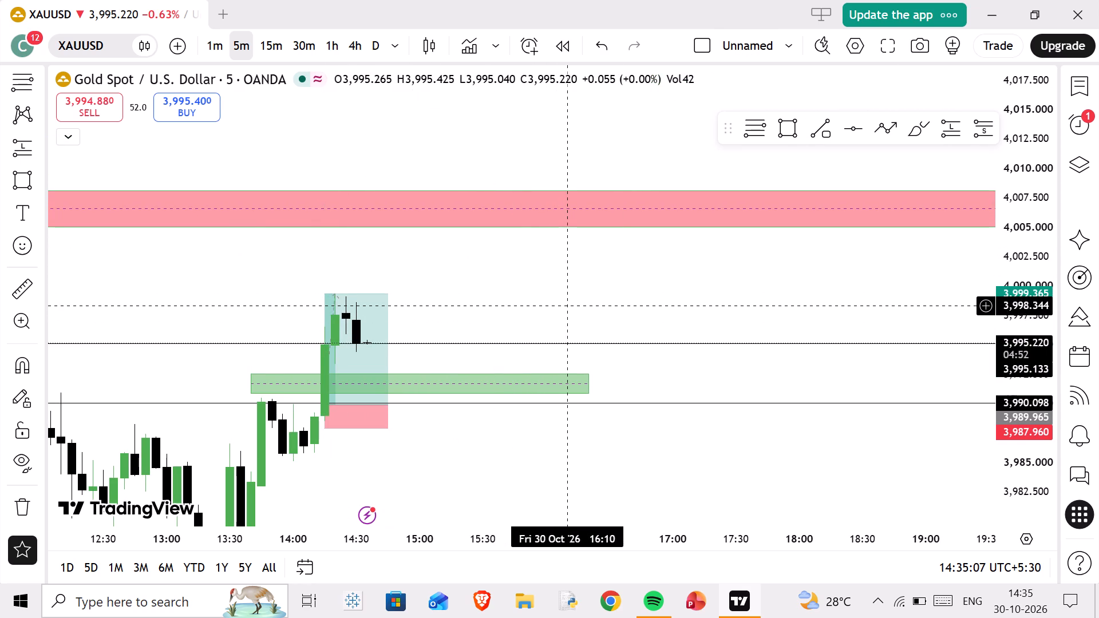
# Add a second long position at the green zone with entry 3,992.579, target about 4,005.35 and stop 3,990.900.
pyautogui.scroll(-1, 536, 276)
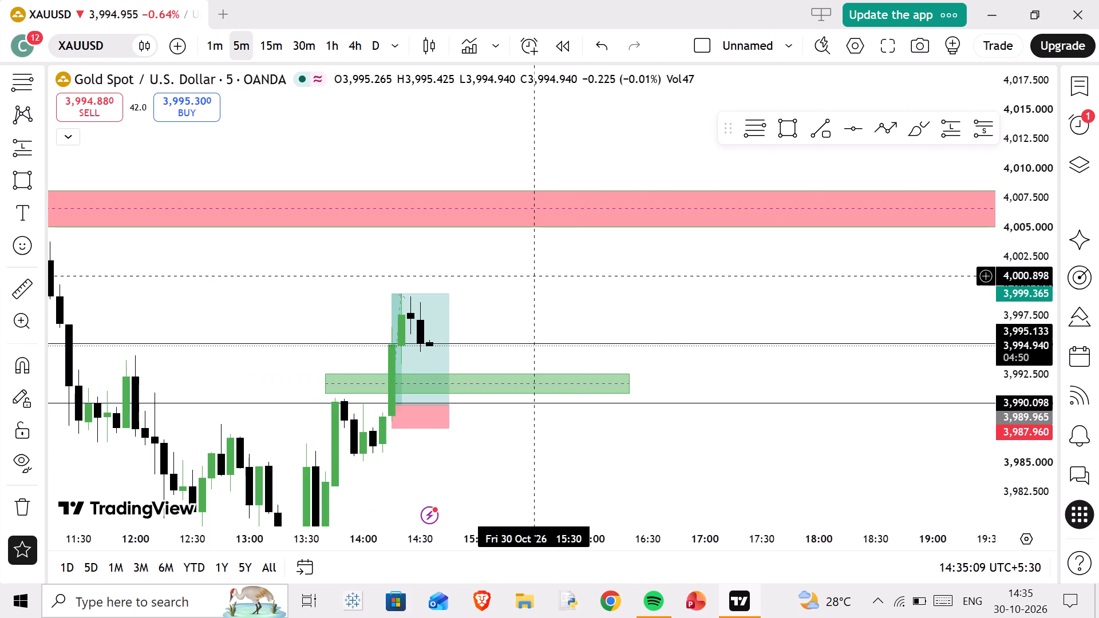
pyautogui.moveTo(508, 311); pyautogui.dragTo(523, 217)
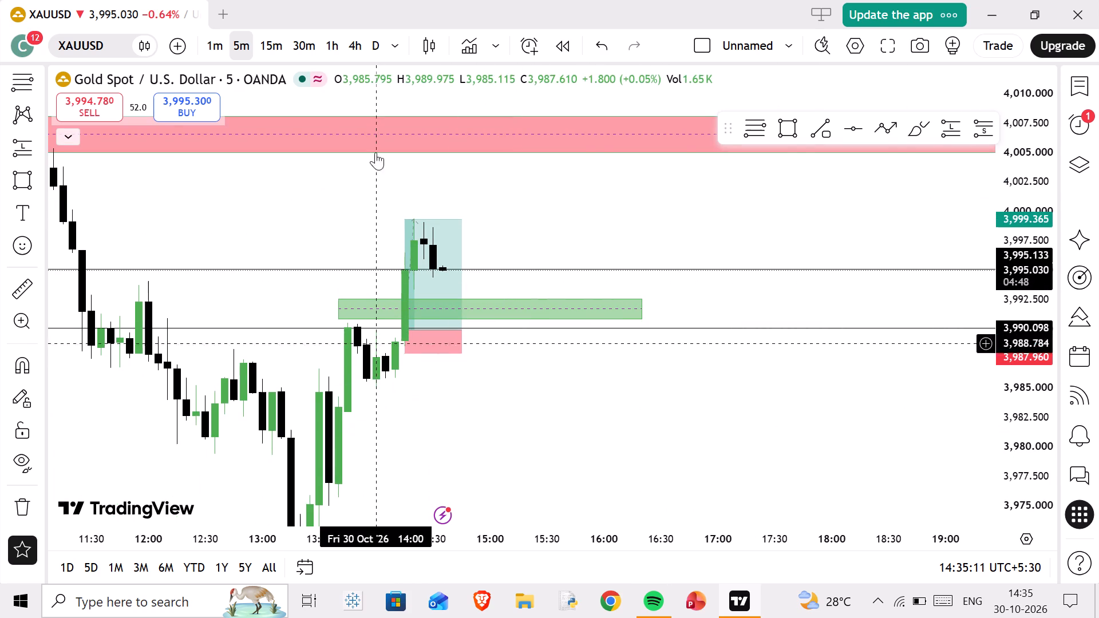
pyautogui.moveTo(543, 203); pyautogui.dragTo(551, 271)
pyautogui.scroll(-4, 541, 262)
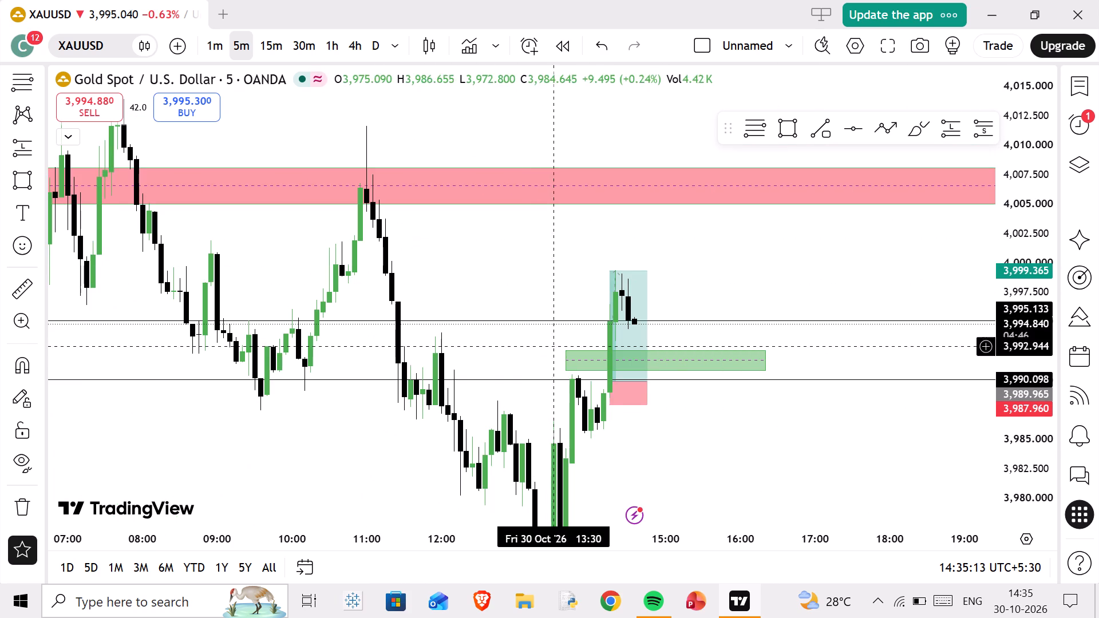
pyautogui.scroll(3, 723, 277)
pyautogui.moveTo(667, 277); pyautogui.dragTo(575, 260)
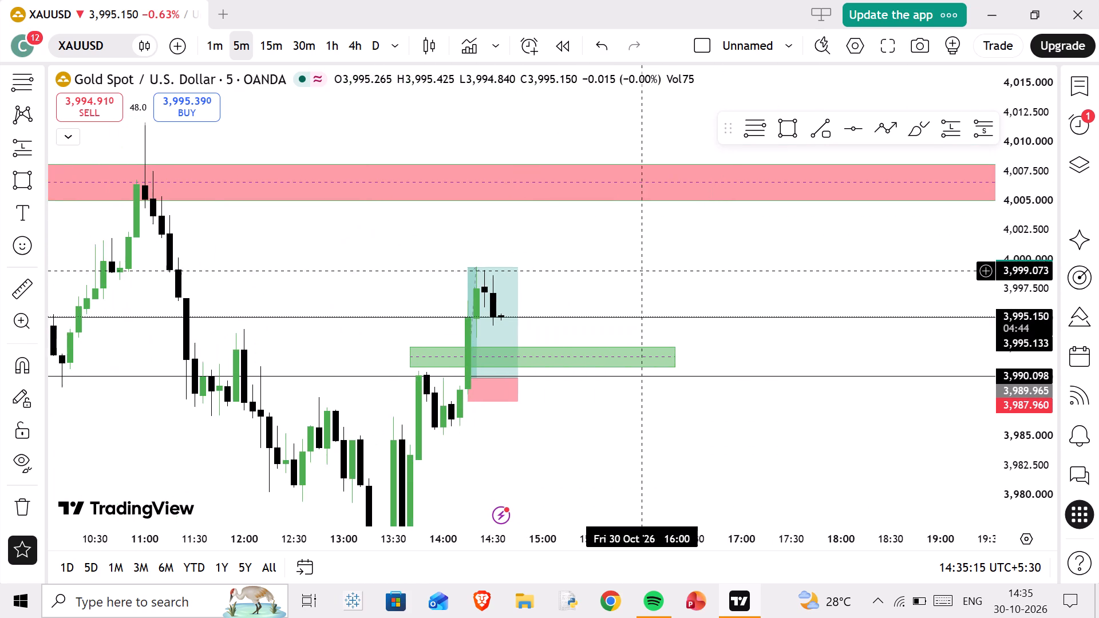
pyautogui.moveTo(575, 260); pyautogui.dragTo(520, 241)
pyautogui.click(938, 122)
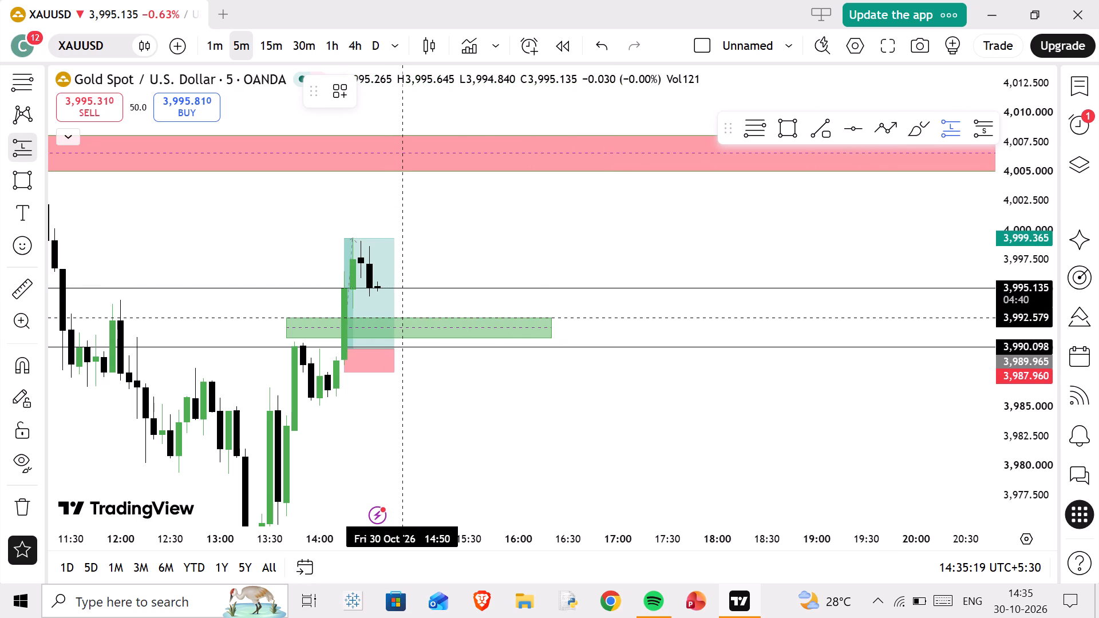
pyautogui.click(400, 318)
pyautogui.moveTo(403, 225); pyautogui.dragTo(411, 168)
pyautogui.click(588, 248)
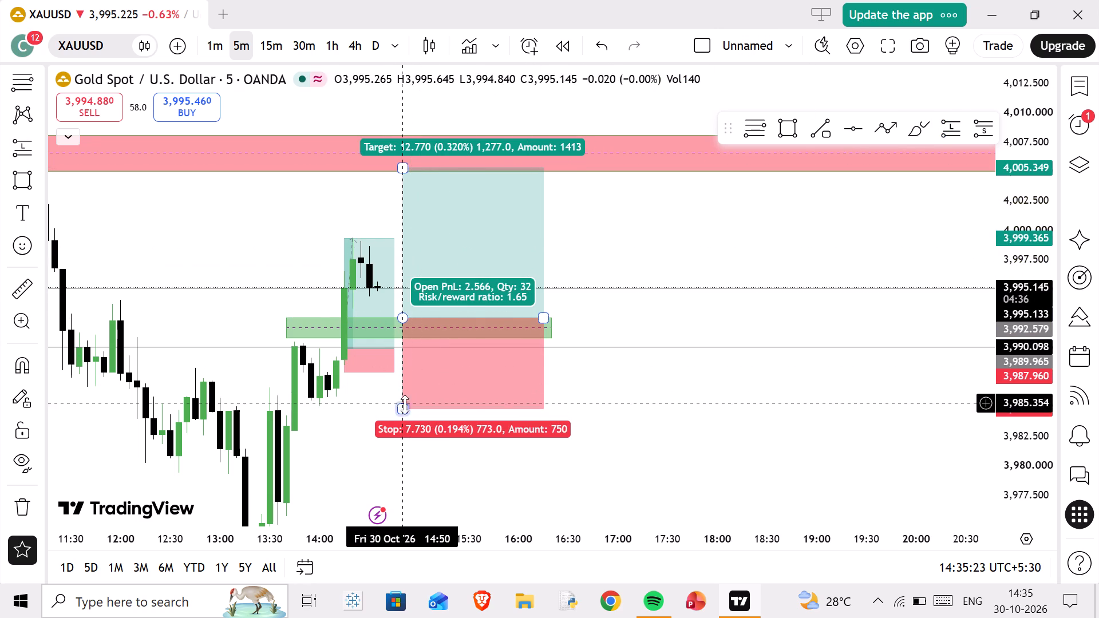
pyautogui.moveTo(405, 405); pyautogui.dragTo(425, 338)
pyautogui.click(611, 207)
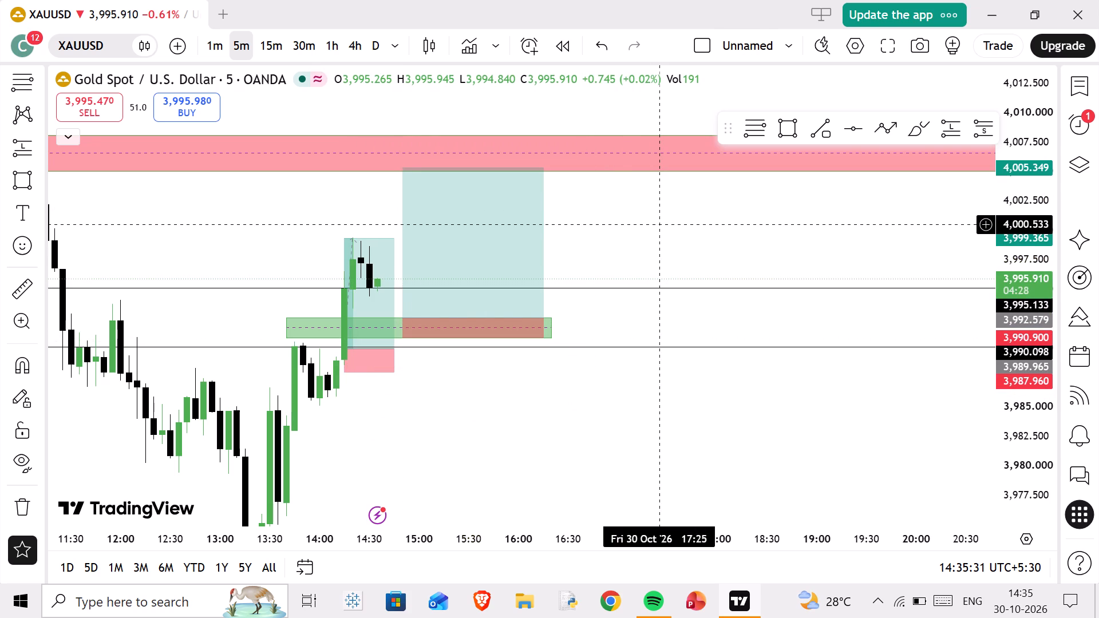
# Lower the first long position's target to about 3,995.28, near the upper horizontal line.
pyautogui.moveTo(343, 242); pyautogui.dragTo(343, 245)
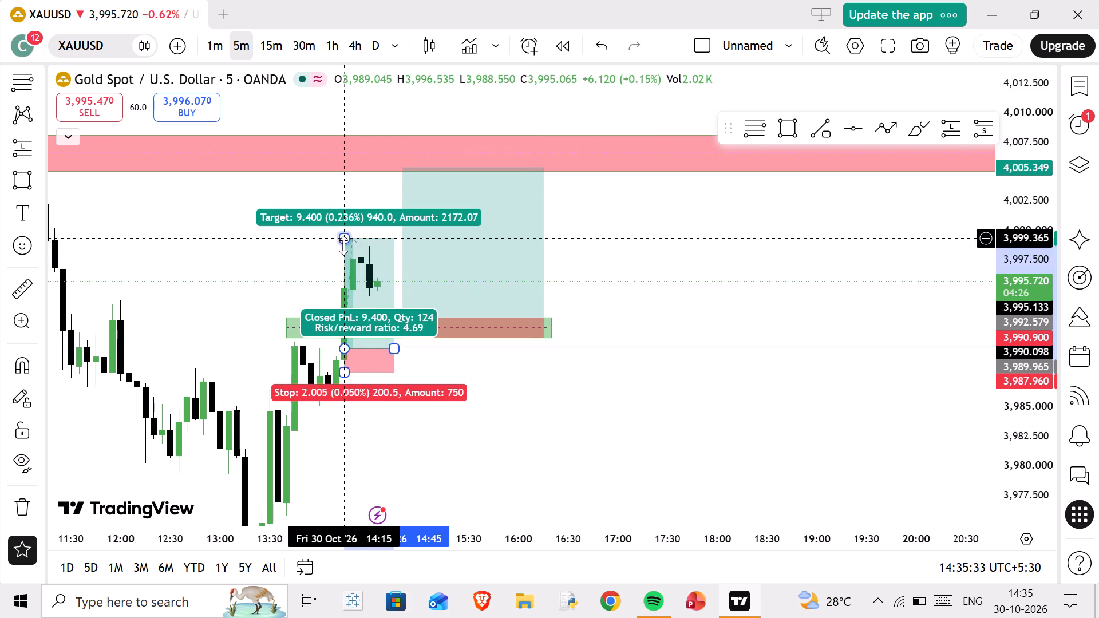
pyautogui.moveTo(343, 245); pyautogui.dragTo(335, 288)
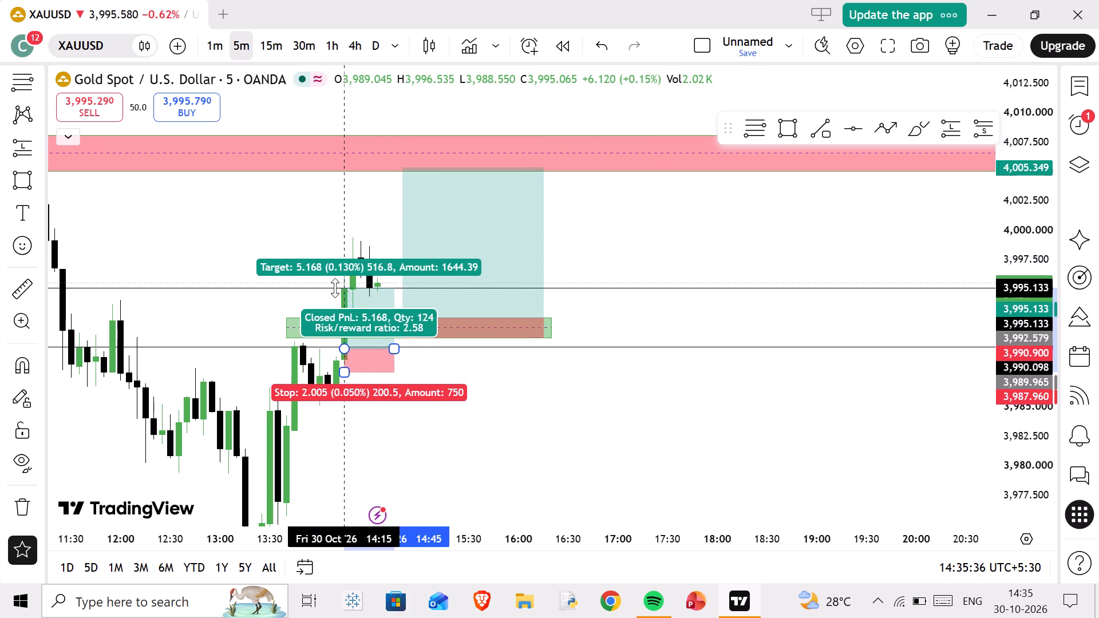
pyautogui.moveTo(335, 288); pyautogui.dragTo(333, 286)
pyautogui.click(293, 242)
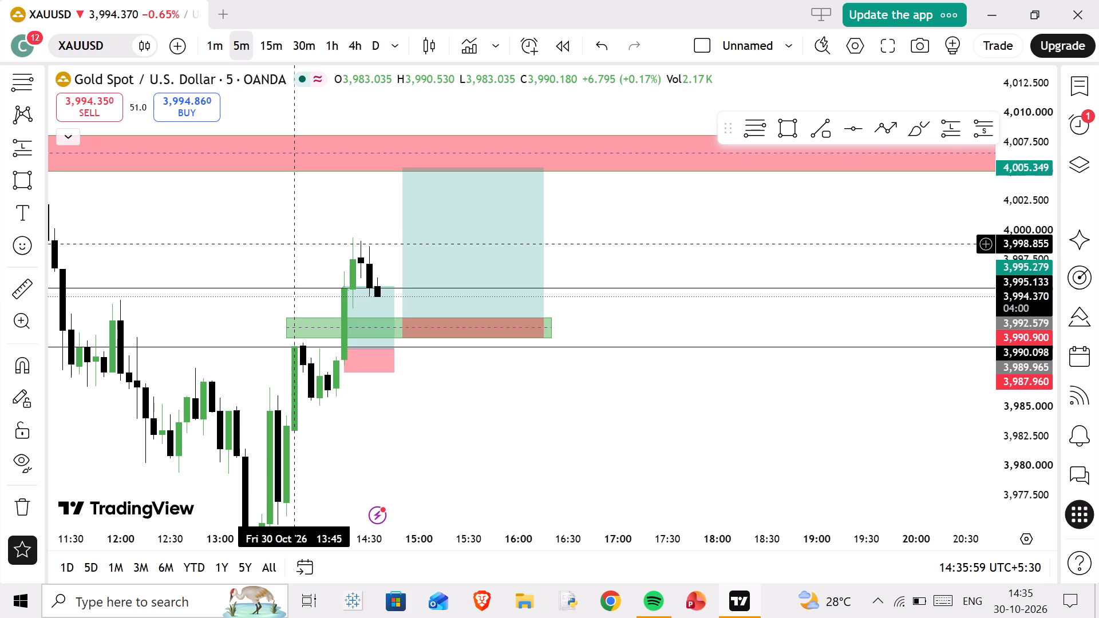
# Switch to the 1-minute XAUUSD chart and examine recent price action around the green zone and both long positions.
pyautogui.scroll(1, 293, 244)
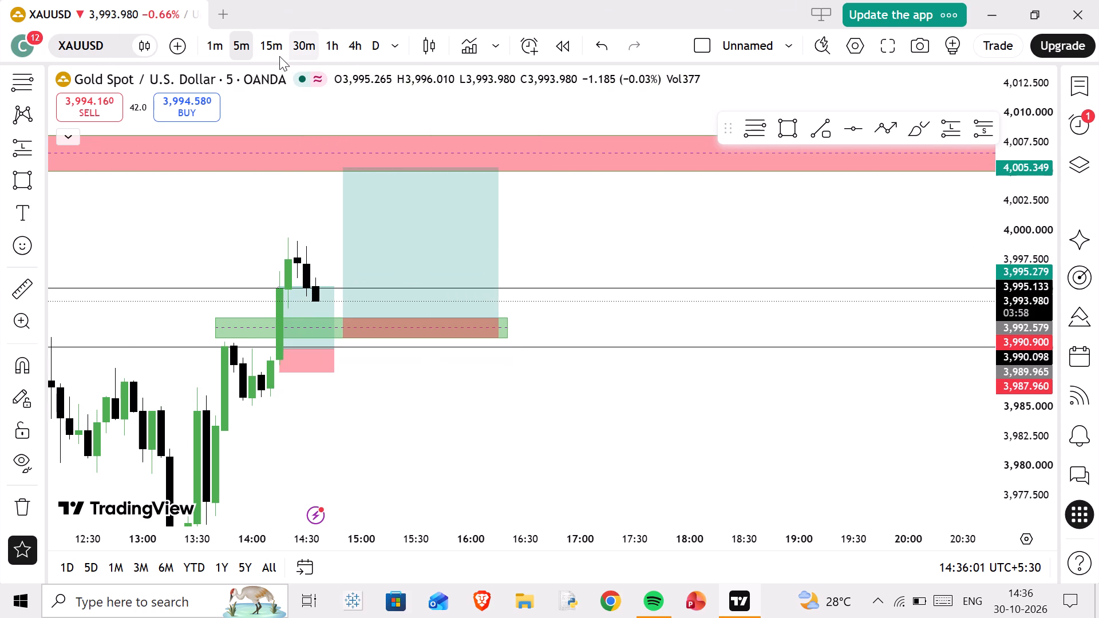
pyautogui.click(207, 47)
pyautogui.scroll(-6, 277, 373)
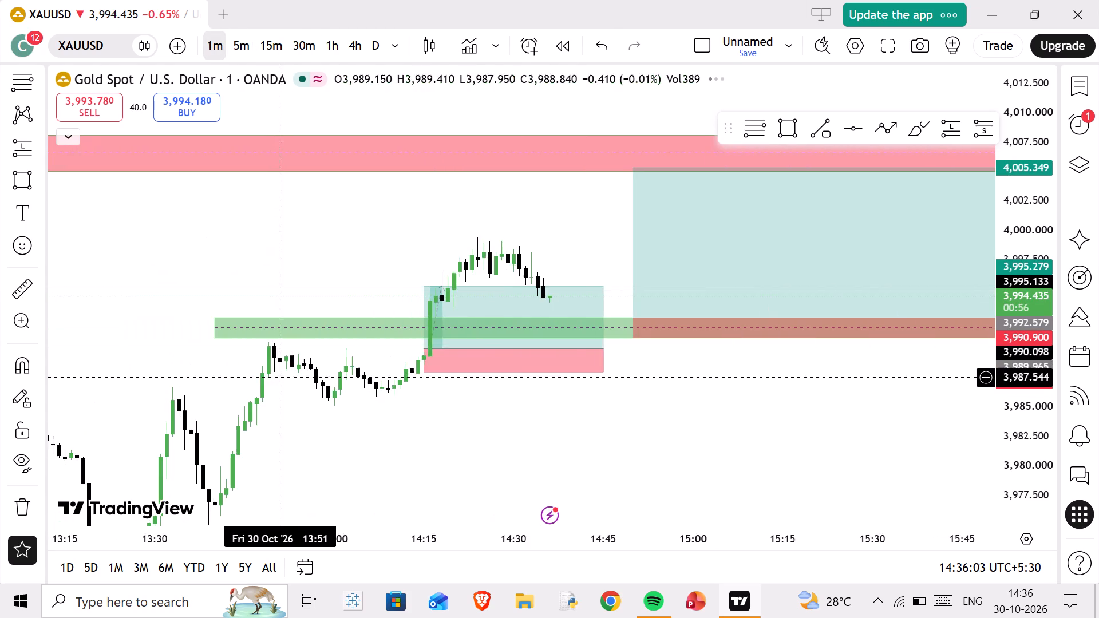
pyautogui.moveTo(730, 449); pyautogui.dragTo(332, 386)
pyautogui.scroll(-4, 553, 382)
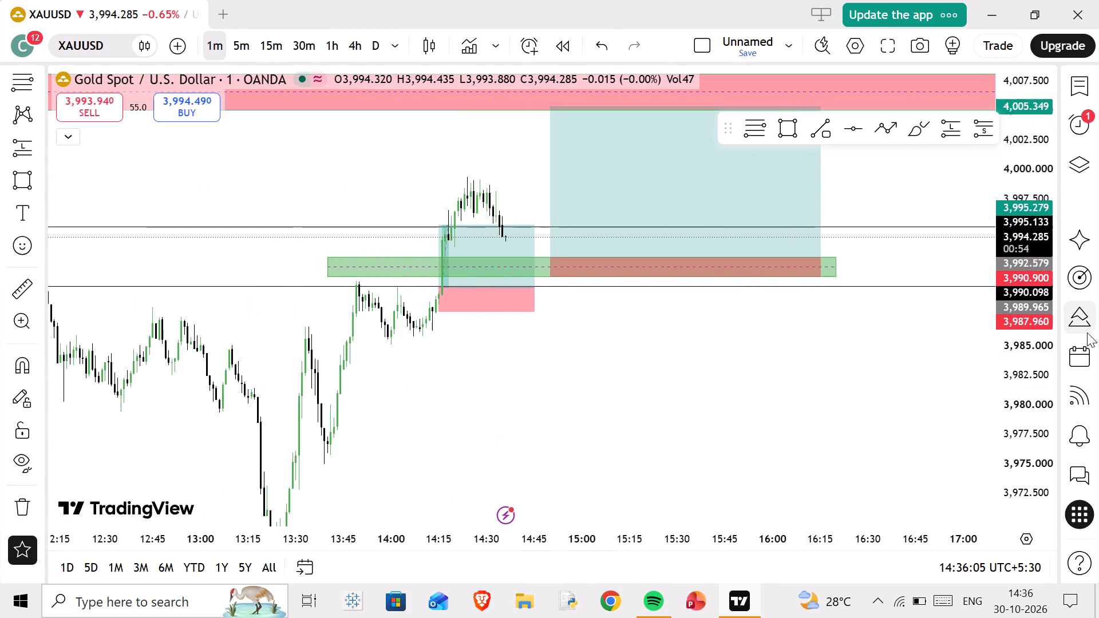
pyautogui.scroll(13, 993, 367)
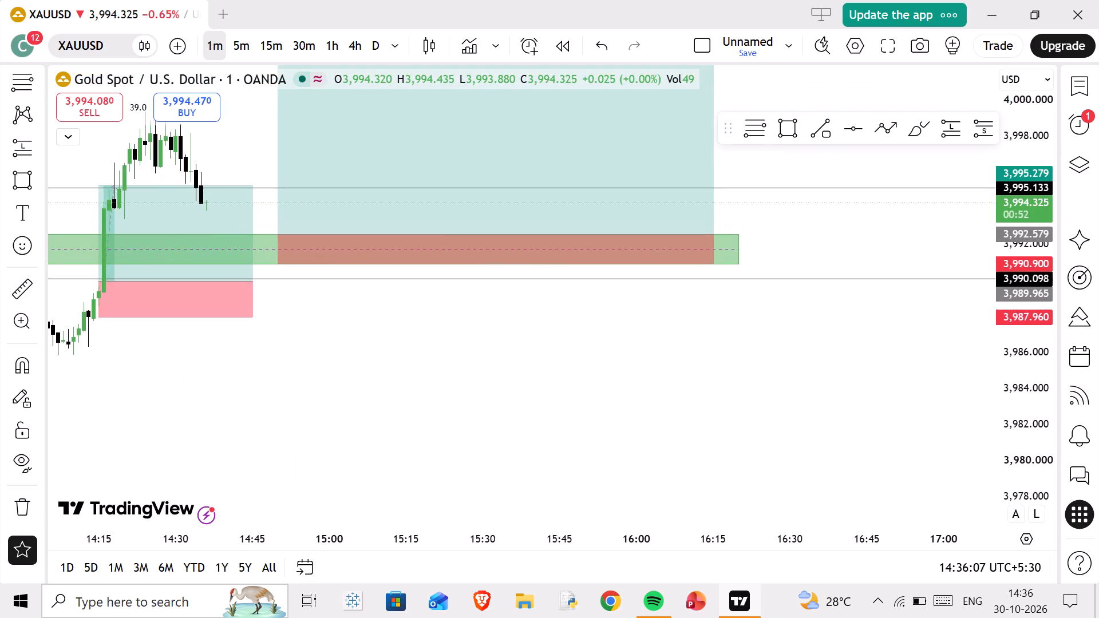
pyautogui.scroll(-5, 448, 374)
pyautogui.moveTo(583, 365); pyautogui.dragTo(583, 404)
pyautogui.scroll(3, 581, 404)
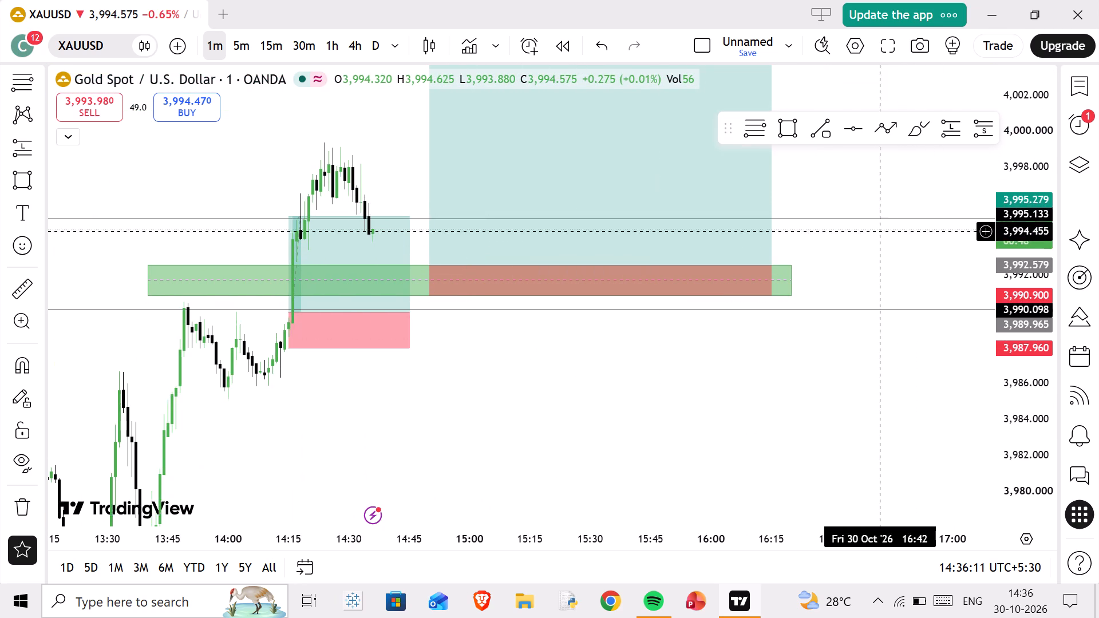
pyautogui.scroll(1, 751, 335)
pyautogui.scroll(-2, 442, 367)
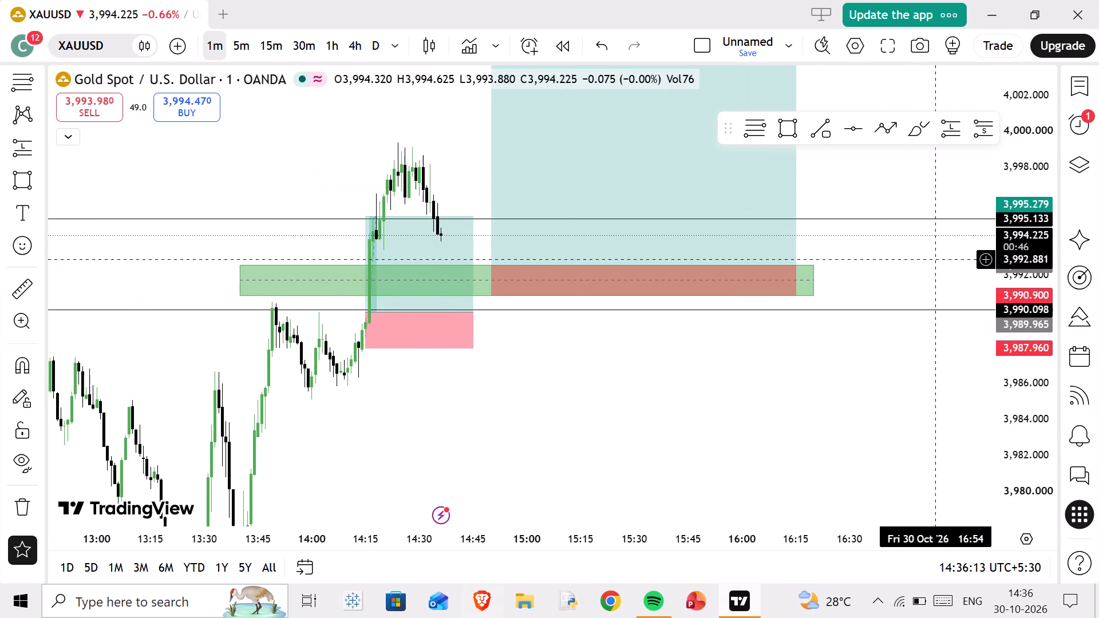
pyautogui.click(713, 352)
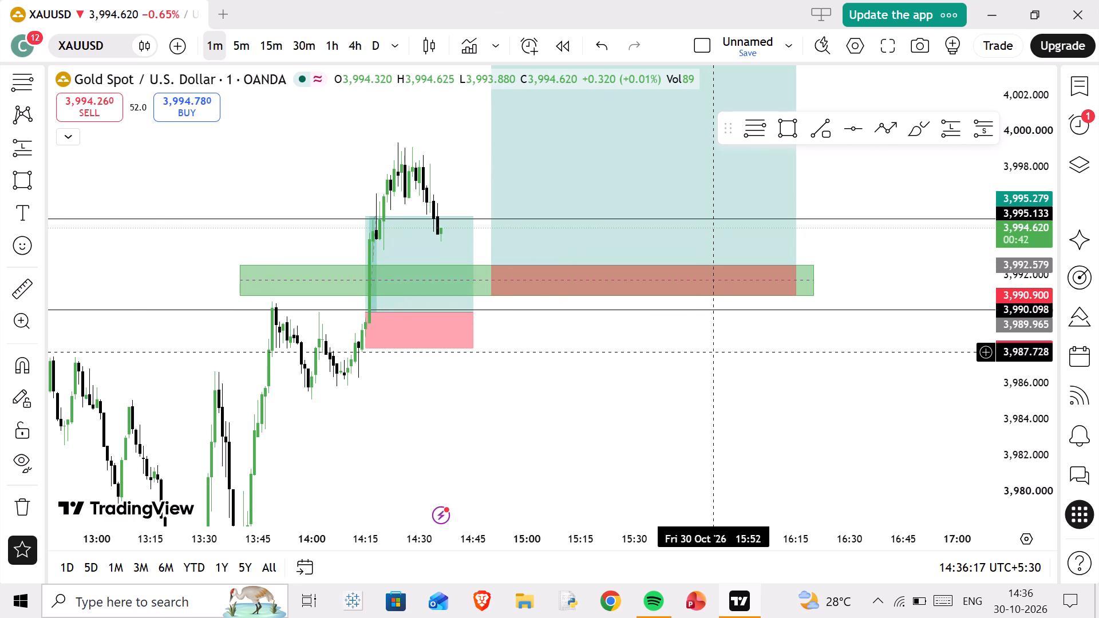
pyautogui.scroll(4, 694, 346)
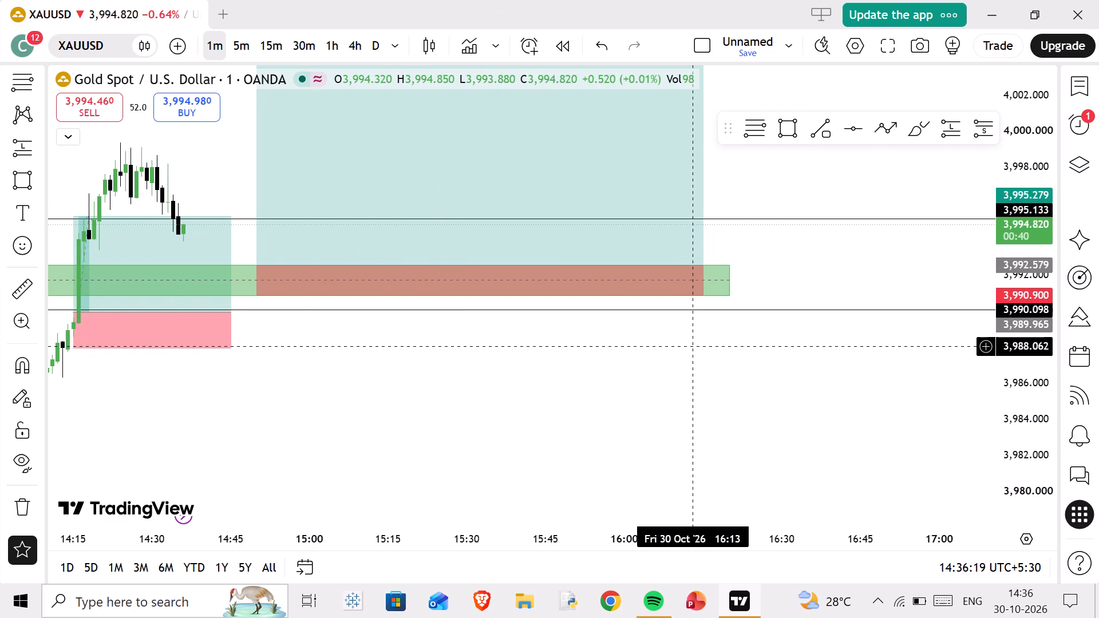
pyautogui.scroll(-2, 694, 351)
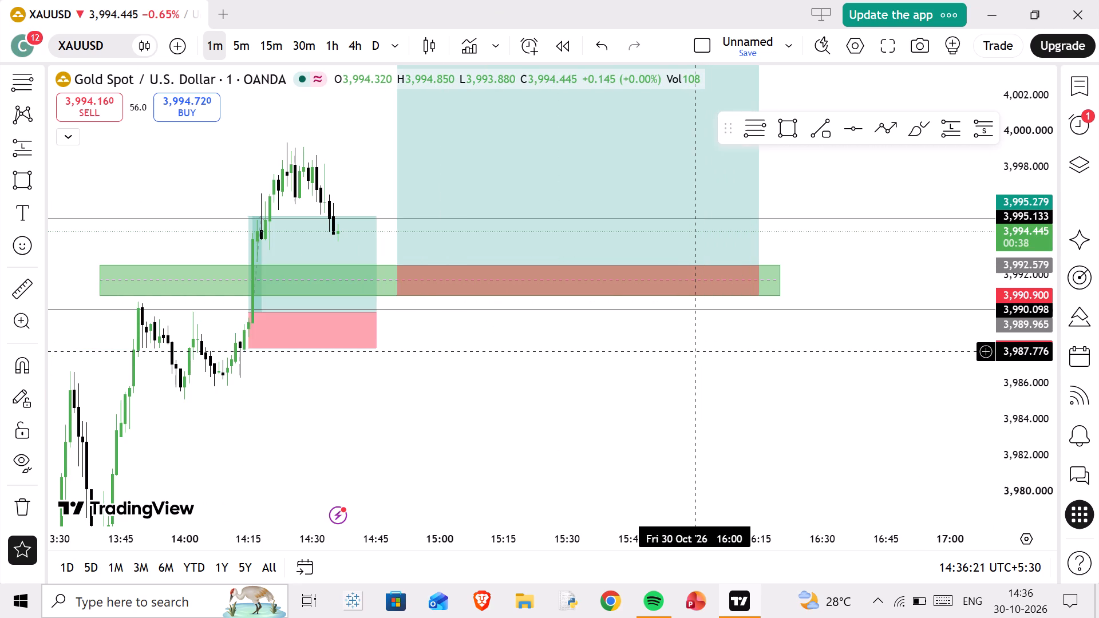
pyautogui.scroll(-2, 694, 350)
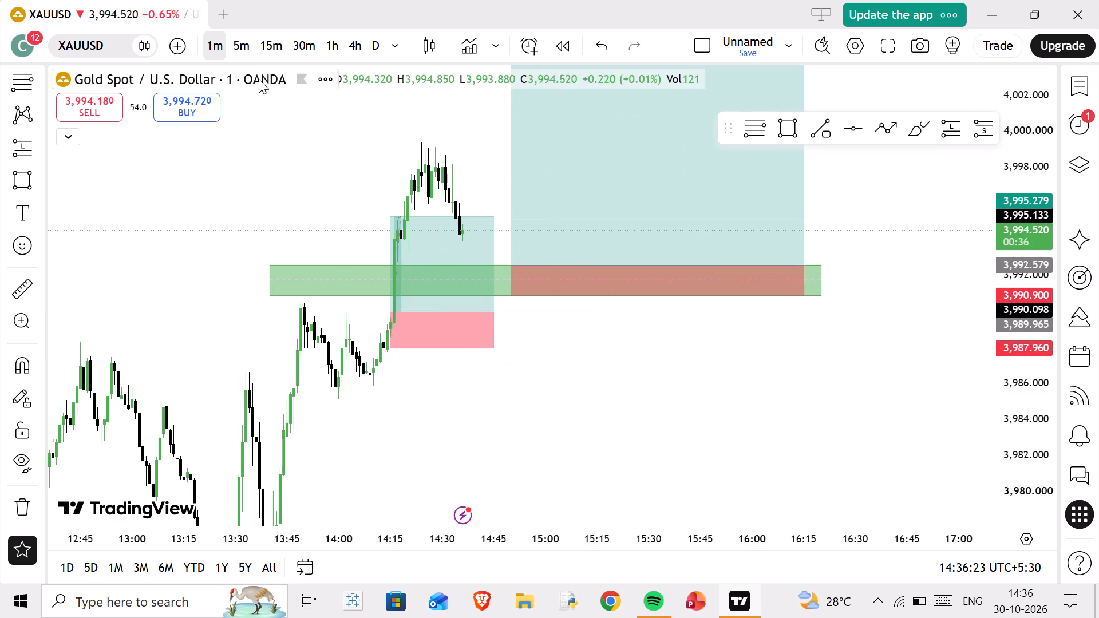
# Move the green zone down so its lower edge sits at about 3,990.28, just above the lower horizontal line.
pyautogui.moveTo(273, 229); pyautogui.dragTo(475, 229)
pyautogui.moveTo(549, 266); pyautogui.dragTo(549, 273)
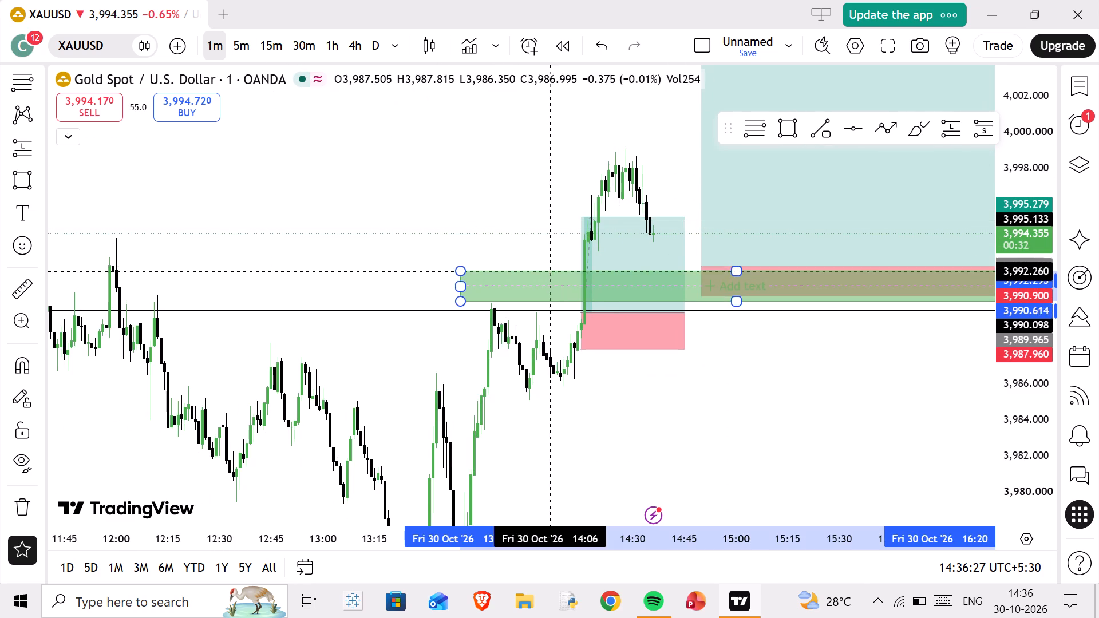
pyautogui.moveTo(549, 273); pyautogui.dragTo(547, 278)
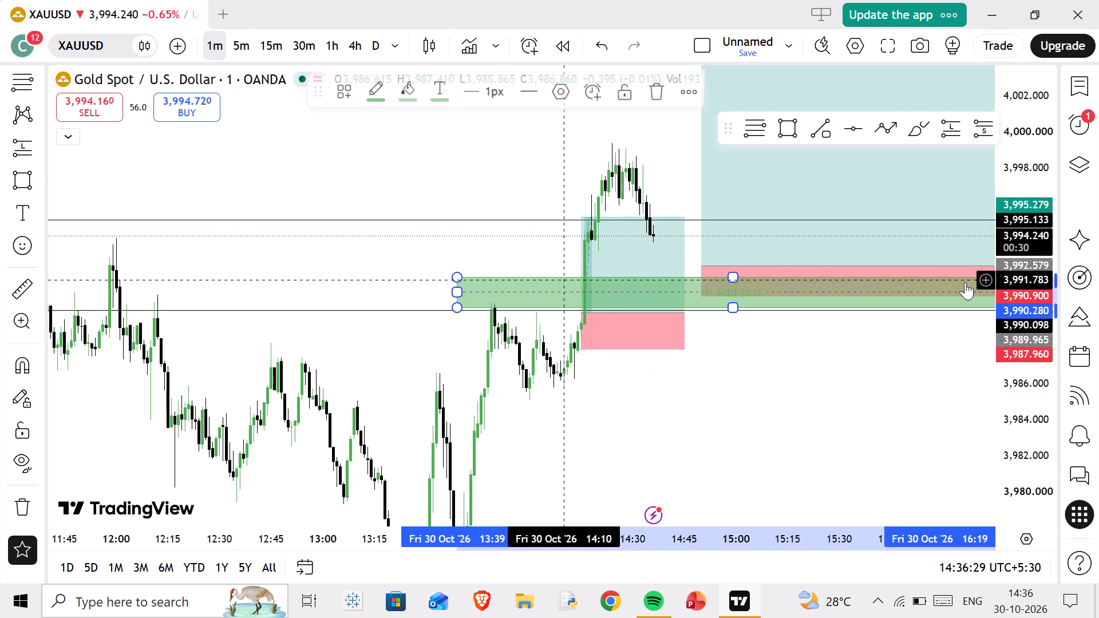
# Move the second long position down onto the shifted green zone, with entry about 3,991.91, stop 3,990.23 and target 4,004.68.
pyautogui.moveTo(664, 172); pyautogui.dragTo(436, 196)
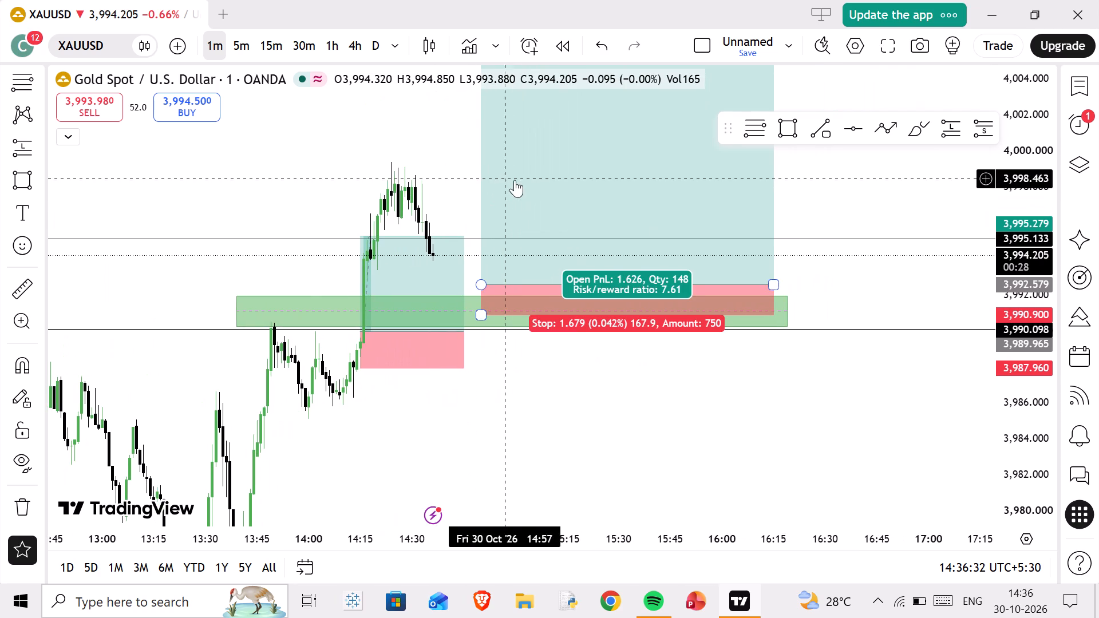
pyautogui.moveTo(515, 180); pyautogui.dragTo(512, 192)
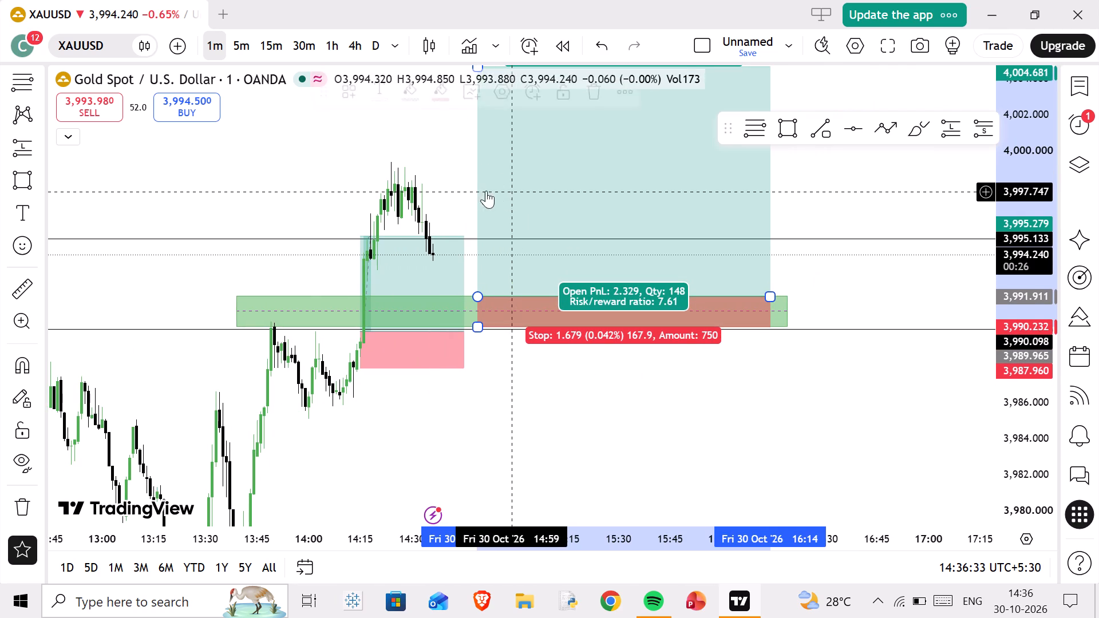
pyautogui.click(450, 187)
pyautogui.scroll(-5, 555, 381)
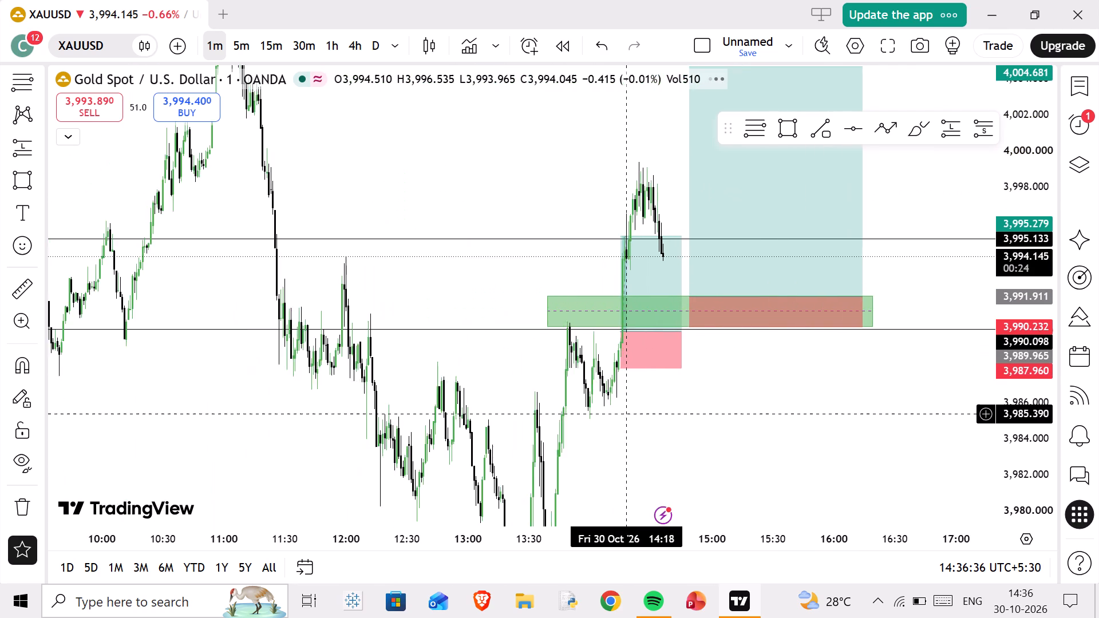
# Switch XAUUSD to the 5-minute chart and examine price action around the green zone and both long positions.
pyautogui.scroll(2, 628, 415)
pyautogui.moveTo(623, 429); pyautogui.dragTo(632, 279)
pyautogui.moveTo(545, 413); pyautogui.dragTo(543, 378)
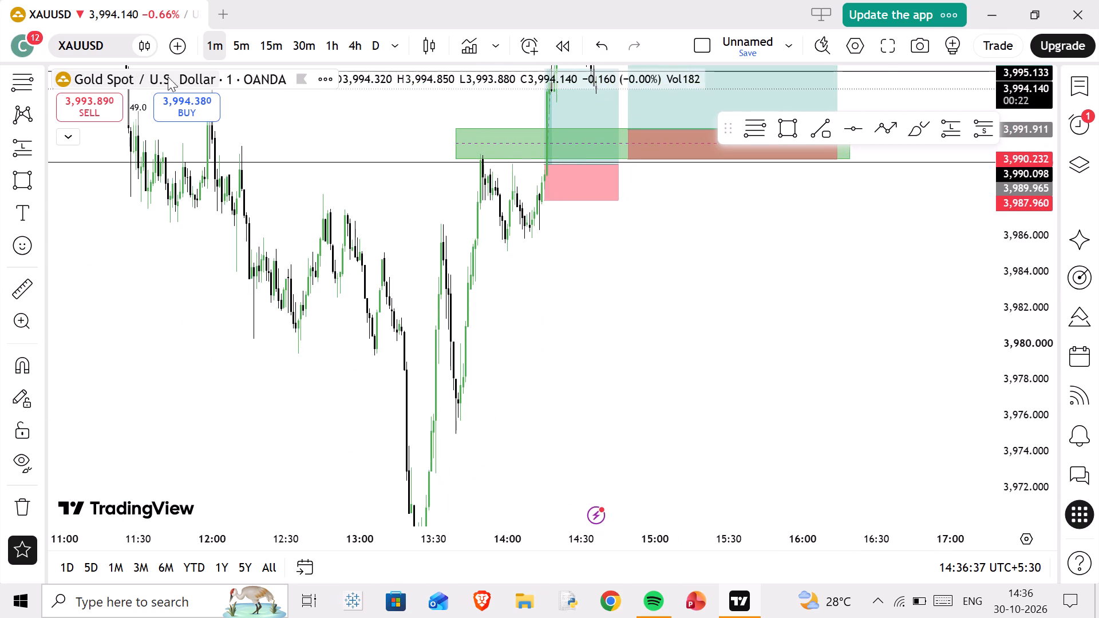
pyautogui.click(243, 54)
pyautogui.scroll(9, 436, 280)
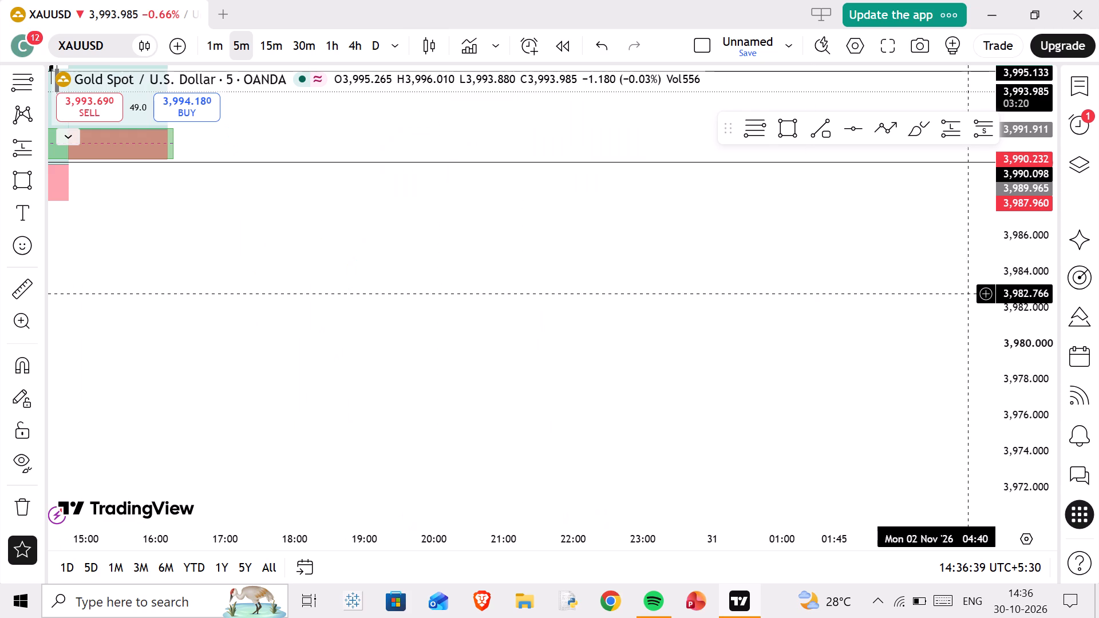
pyautogui.scroll(-14, 1010, 305)
pyautogui.moveTo(271, 274); pyautogui.dragTo(750, 298)
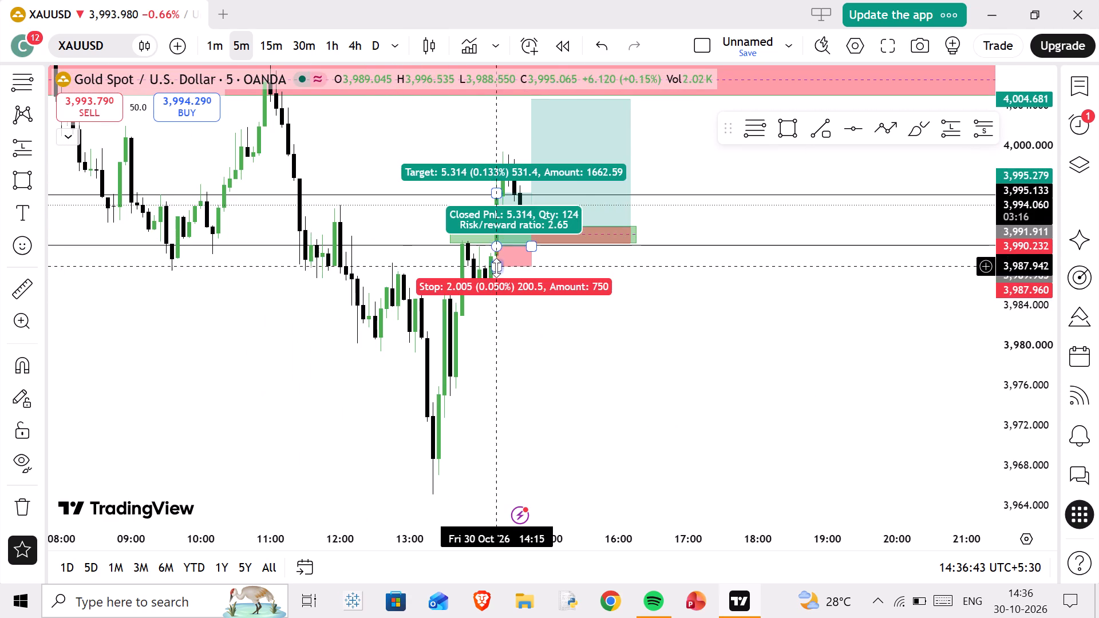
pyautogui.click(399, 212)
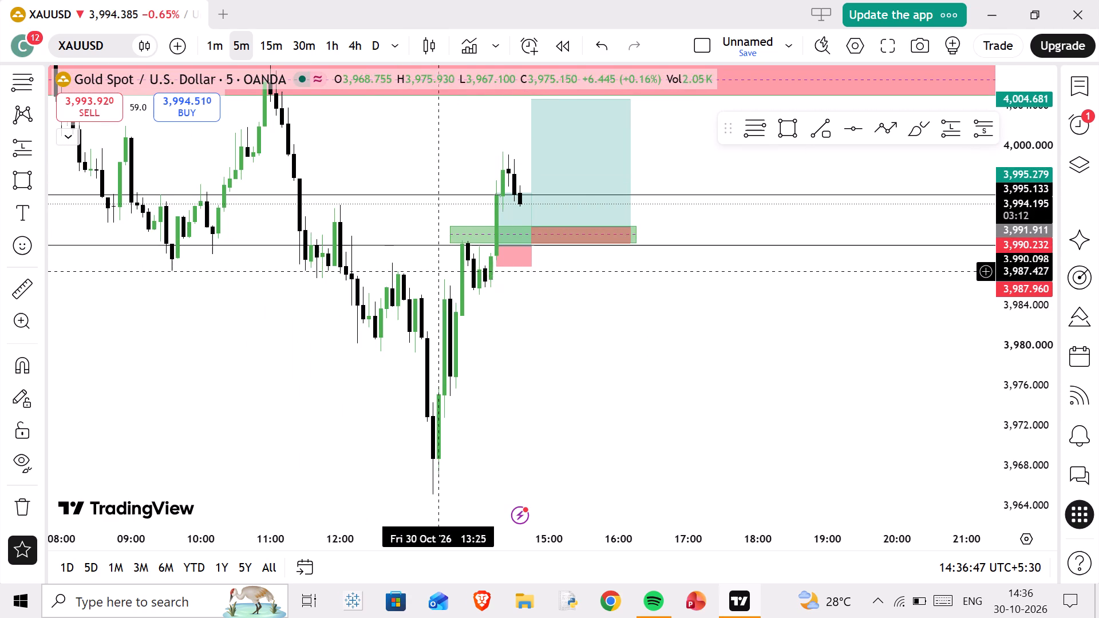
pyautogui.moveTo(562, 315); pyautogui.dragTo(575, 345)
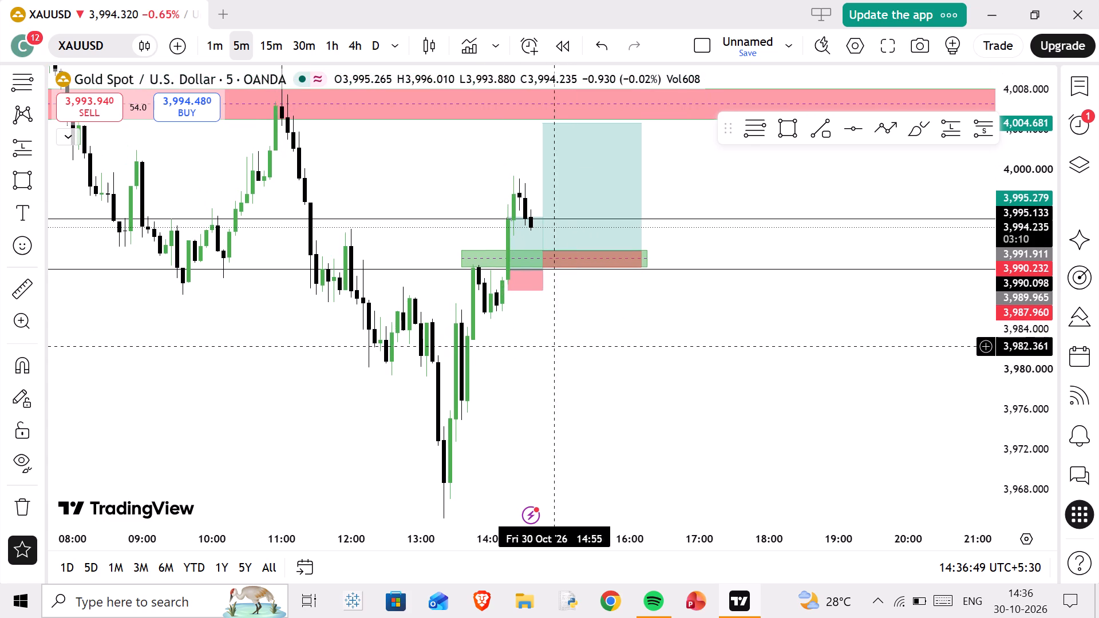
pyautogui.moveTo(643, 318); pyautogui.dragTo(642, 328)
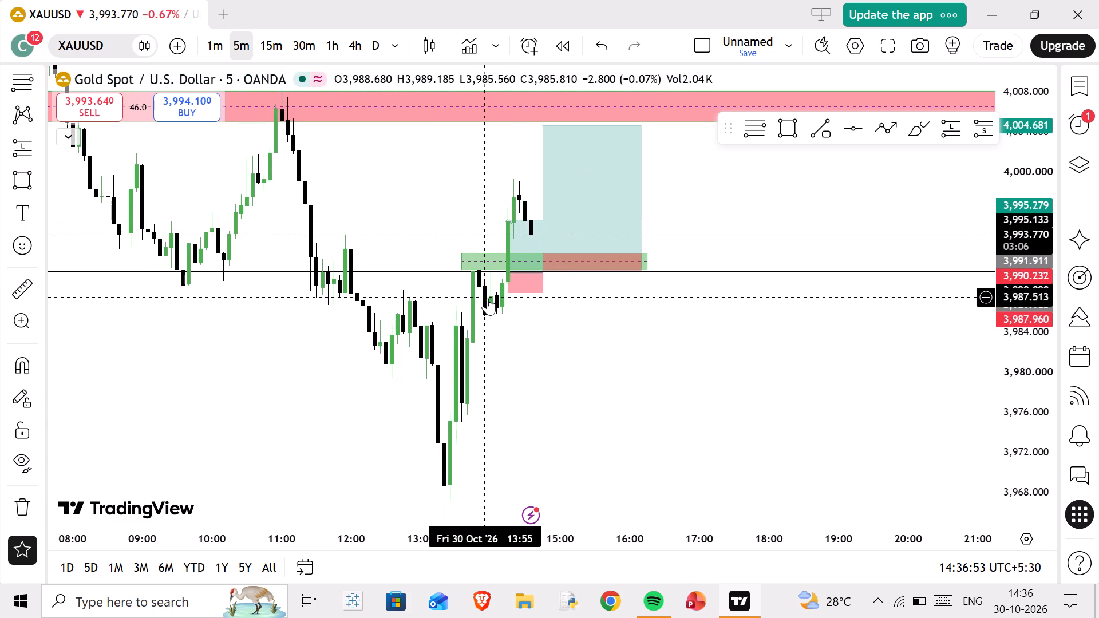
pyautogui.moveTo(588, 304); pyautogui.dragTo(589, 334)
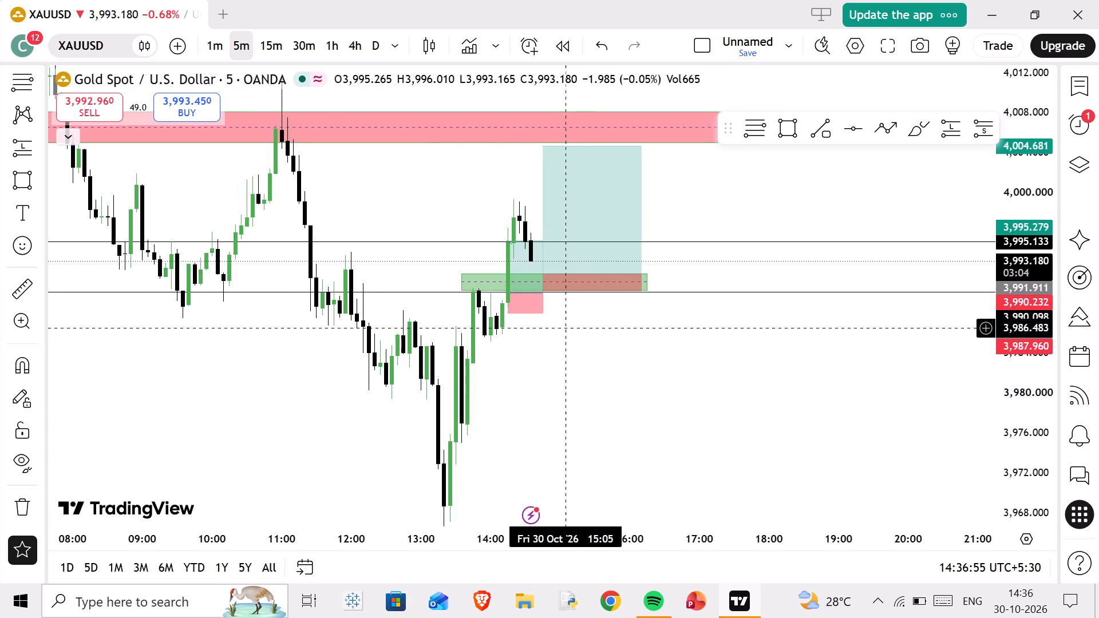
# Return to the 1-minute XAUUSD chart and examine the pullback toward the green zone and the preceding swing lows.
pyautogui.click(223, 50)
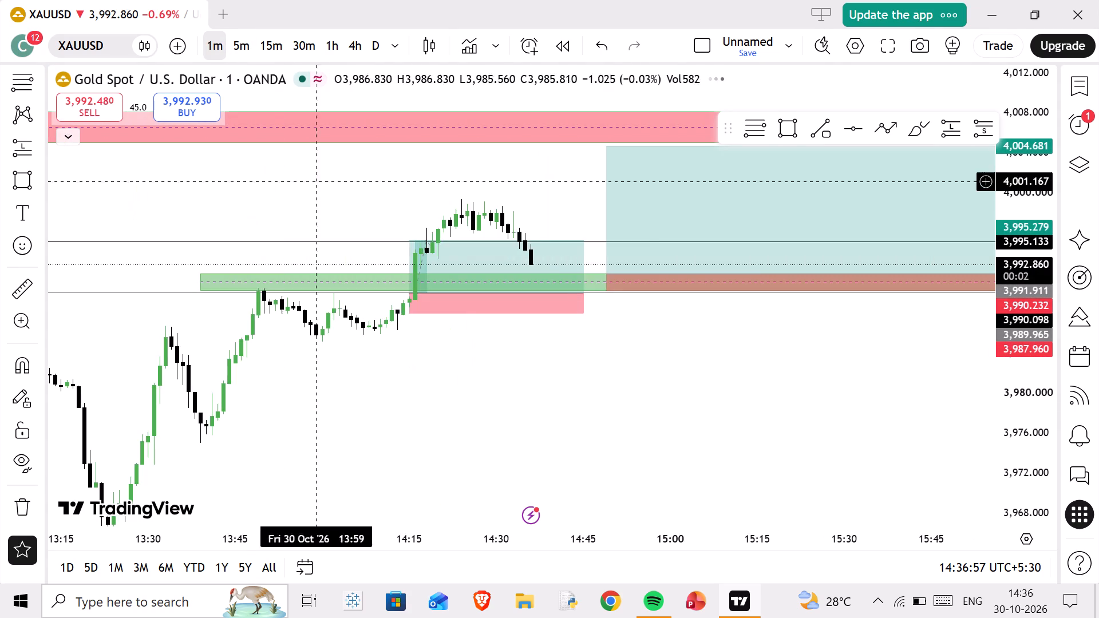
pyautogui.scroll(-4, 334, 187)
pyautogui.moveTo(683, 362); pyautogui.dragTo(507, 385)
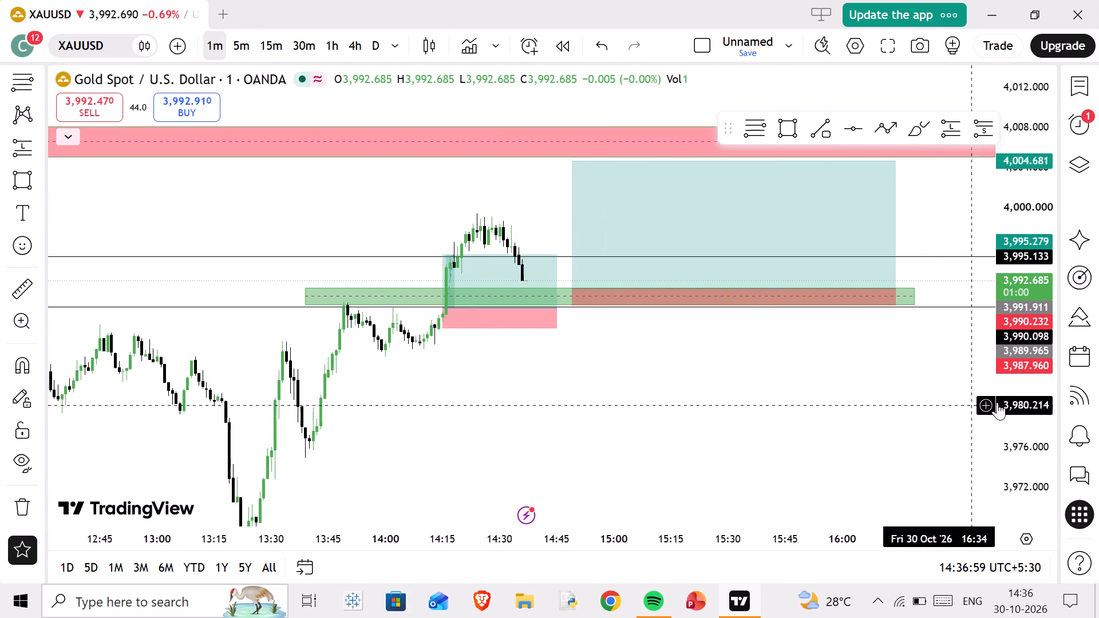
pyautogui.scroll(13, 1024, 401)
pyautogui.scroll(-3, 757, 401)
pyautogui.moveTo(804, 407); pyautogui.dragTo(799, 400)
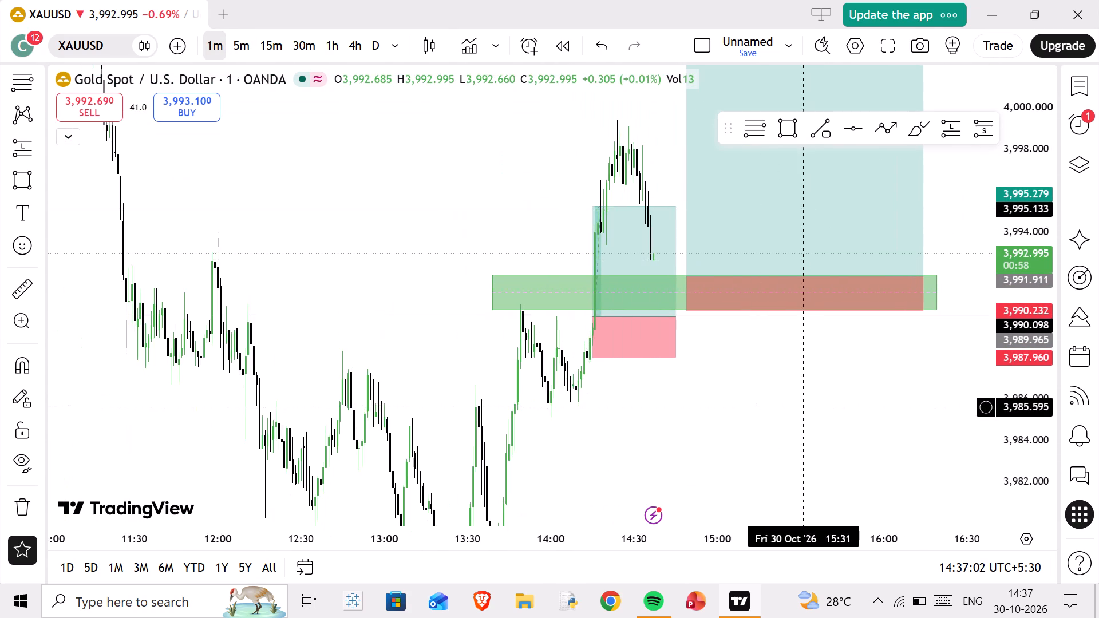
pyautogui.moveTo(799, 400); pyautogui.dragTo(696, 260)
pyautogui.scroll(3, 661, 292)
pyautogui.moveTo(506, 342); pyautogui.dragTo(623, 281)
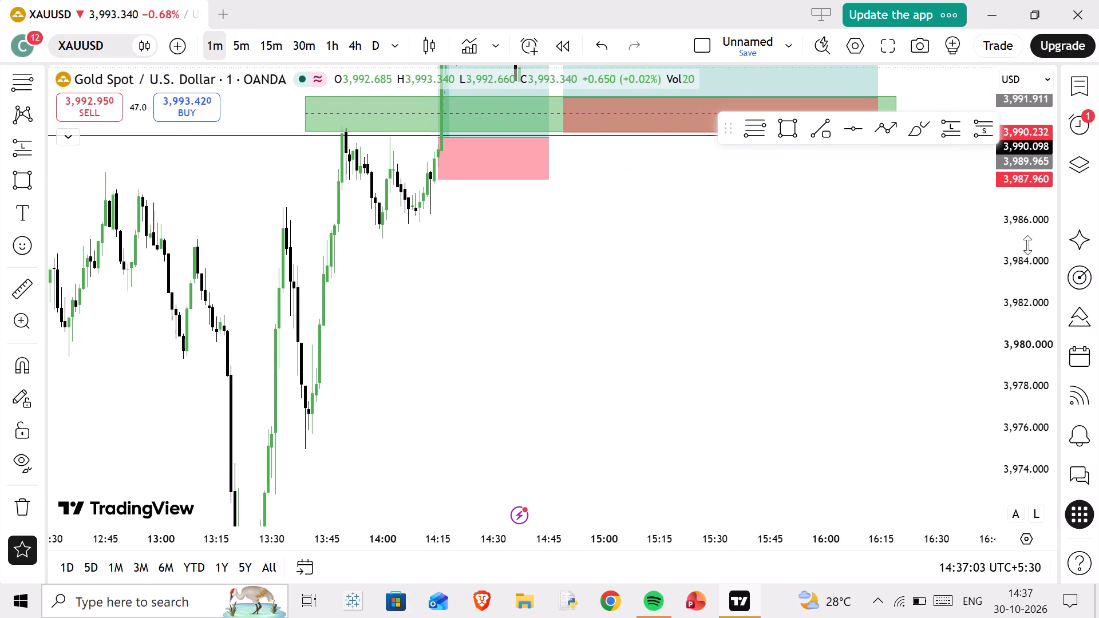
pyautogui.scroll(-11, 1028, 249)
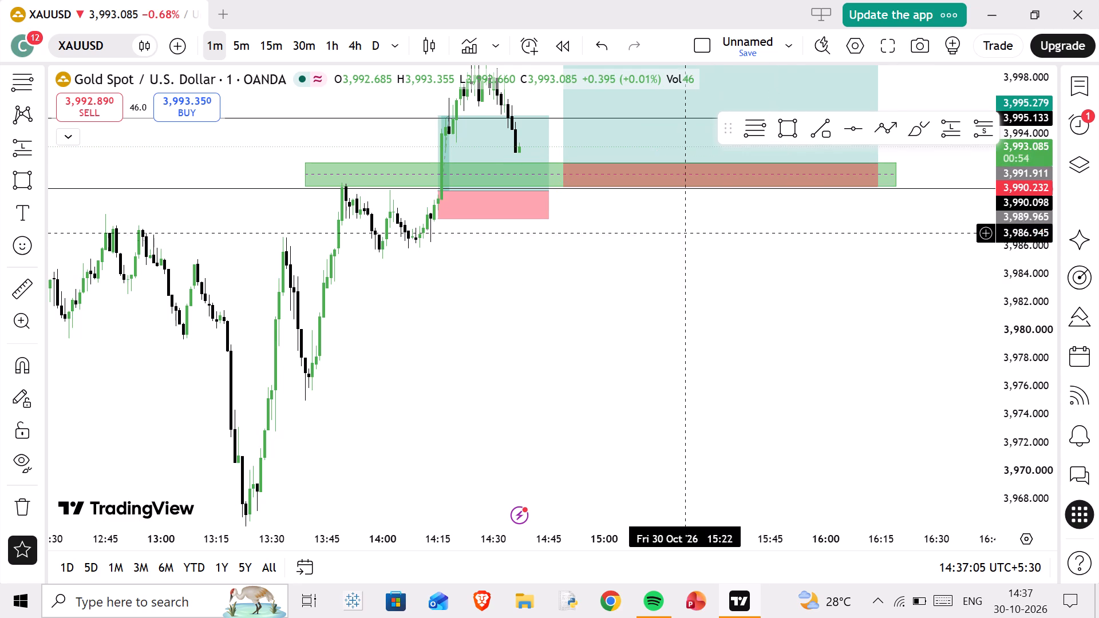
pyautogui.moveTo(683, 246); pyautogui.dragTo(666, 370)
pyautogui.scroll(10, 1006, 309)
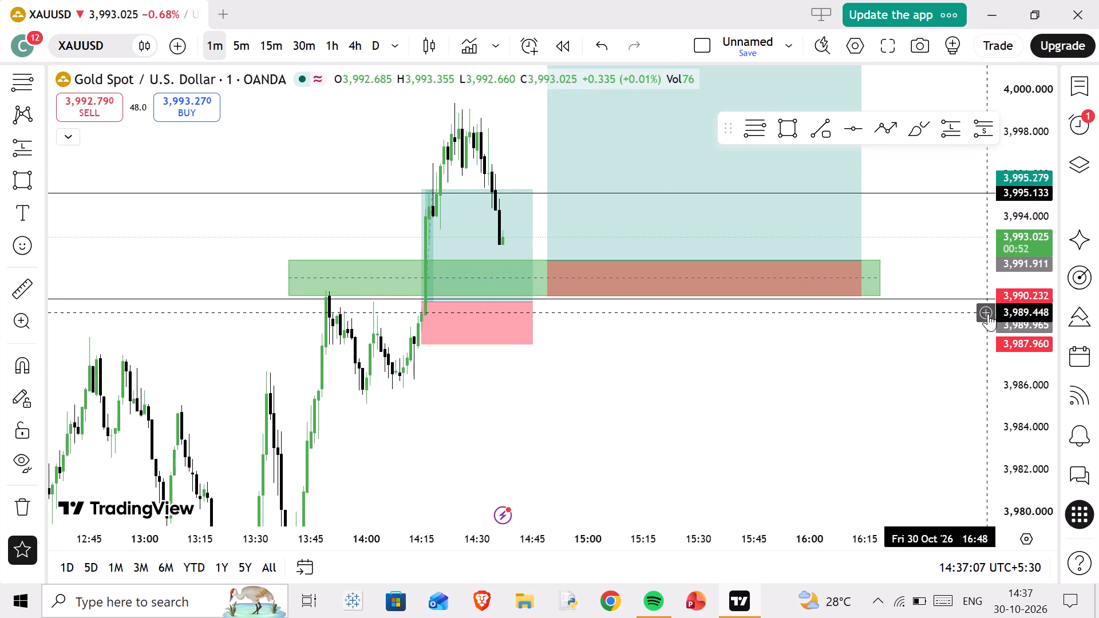
pyautogui.moveTo(988, 314); pyautogui.dragTo(975, 390)
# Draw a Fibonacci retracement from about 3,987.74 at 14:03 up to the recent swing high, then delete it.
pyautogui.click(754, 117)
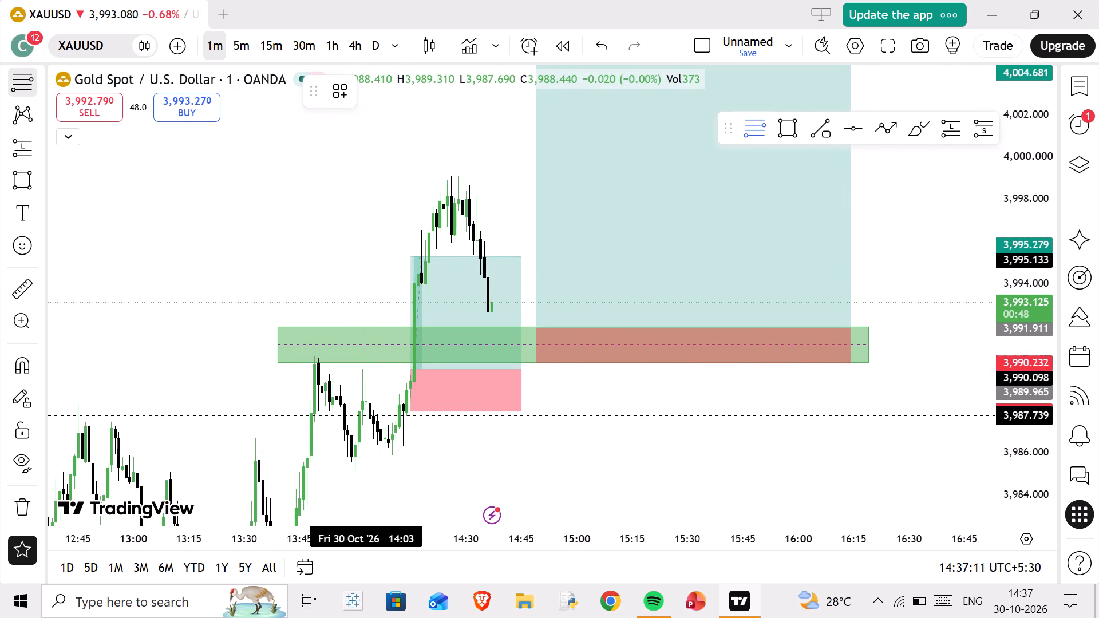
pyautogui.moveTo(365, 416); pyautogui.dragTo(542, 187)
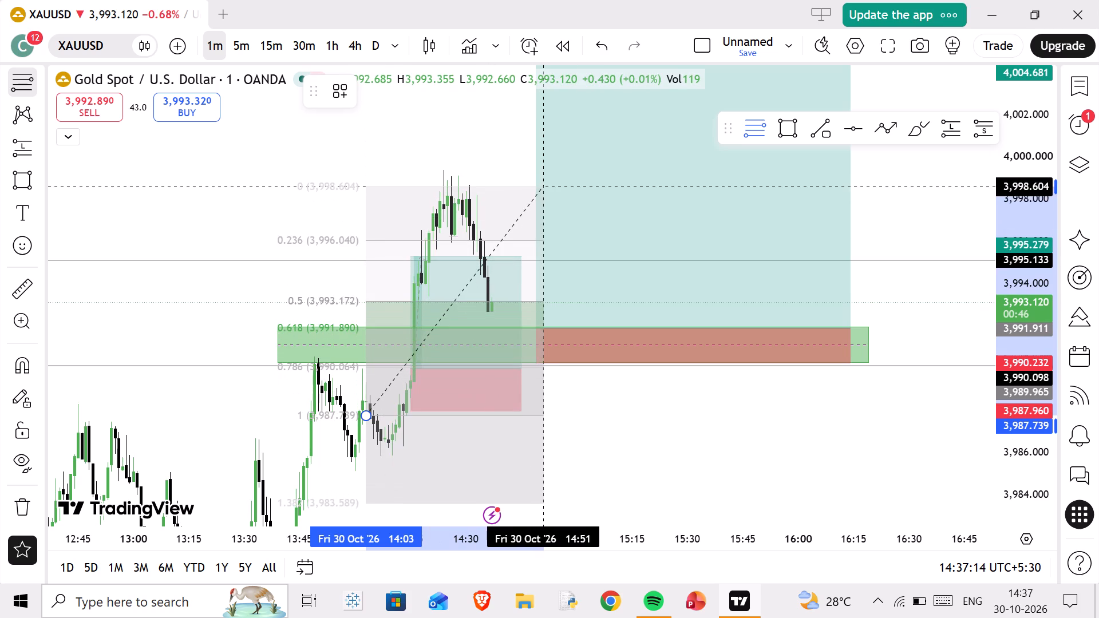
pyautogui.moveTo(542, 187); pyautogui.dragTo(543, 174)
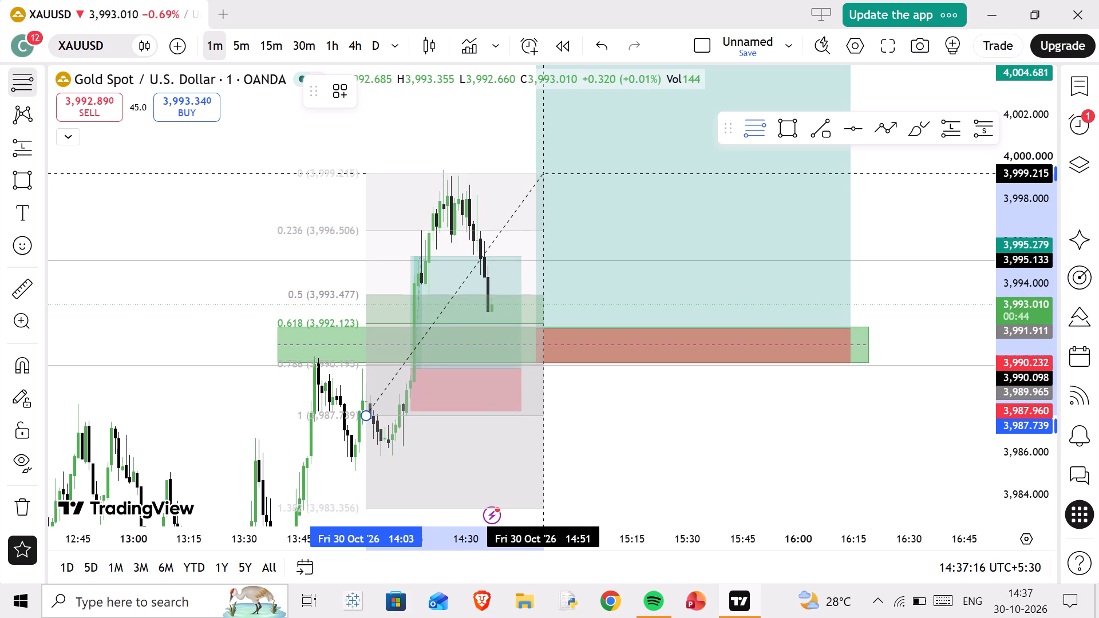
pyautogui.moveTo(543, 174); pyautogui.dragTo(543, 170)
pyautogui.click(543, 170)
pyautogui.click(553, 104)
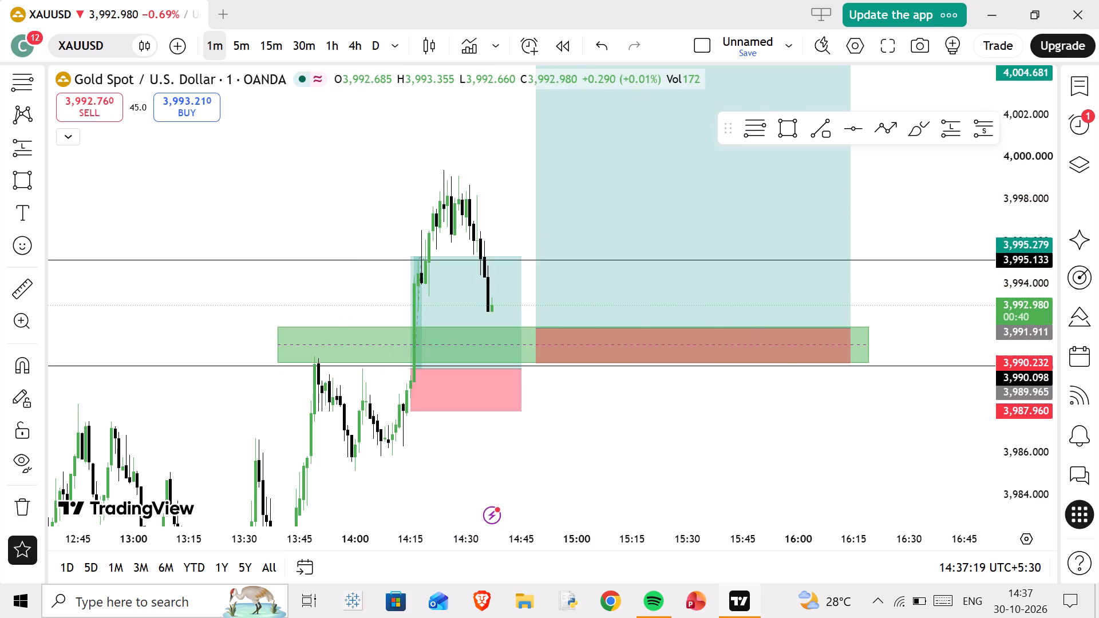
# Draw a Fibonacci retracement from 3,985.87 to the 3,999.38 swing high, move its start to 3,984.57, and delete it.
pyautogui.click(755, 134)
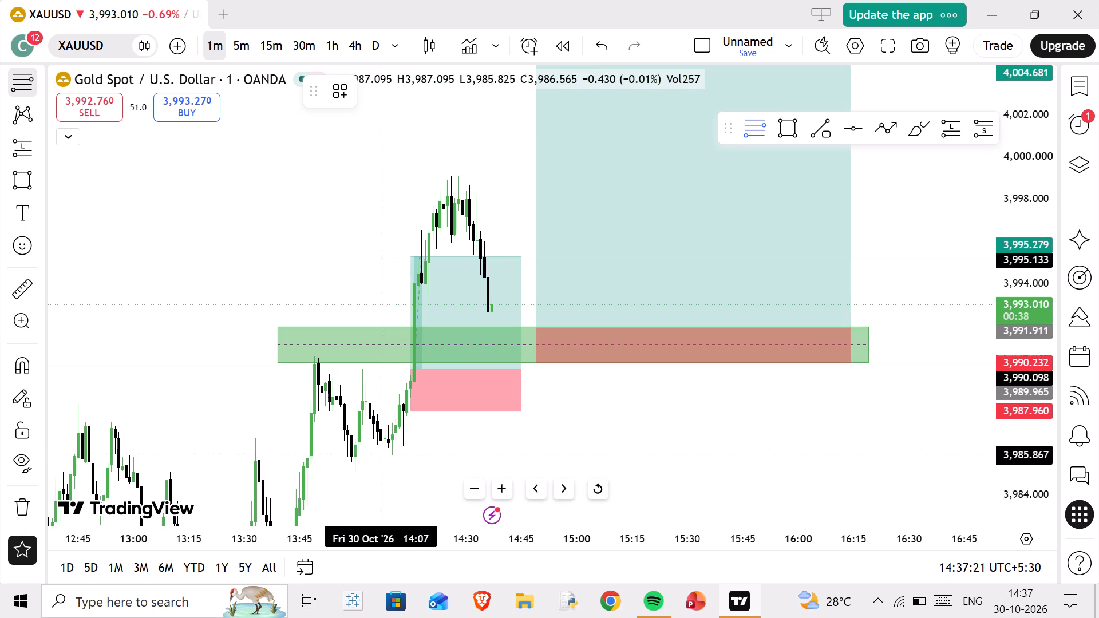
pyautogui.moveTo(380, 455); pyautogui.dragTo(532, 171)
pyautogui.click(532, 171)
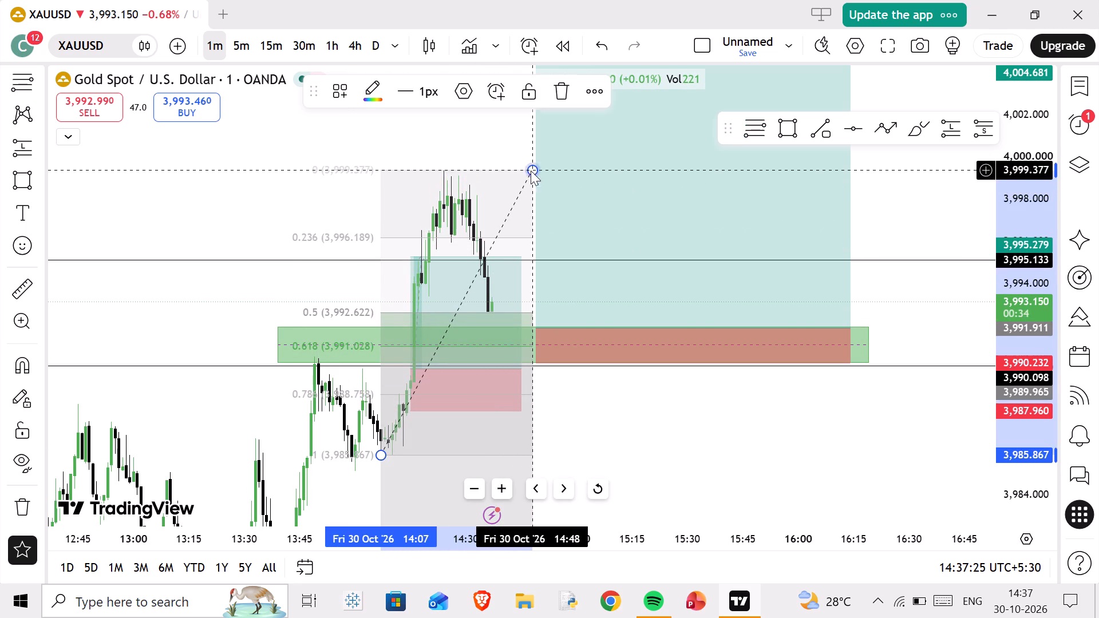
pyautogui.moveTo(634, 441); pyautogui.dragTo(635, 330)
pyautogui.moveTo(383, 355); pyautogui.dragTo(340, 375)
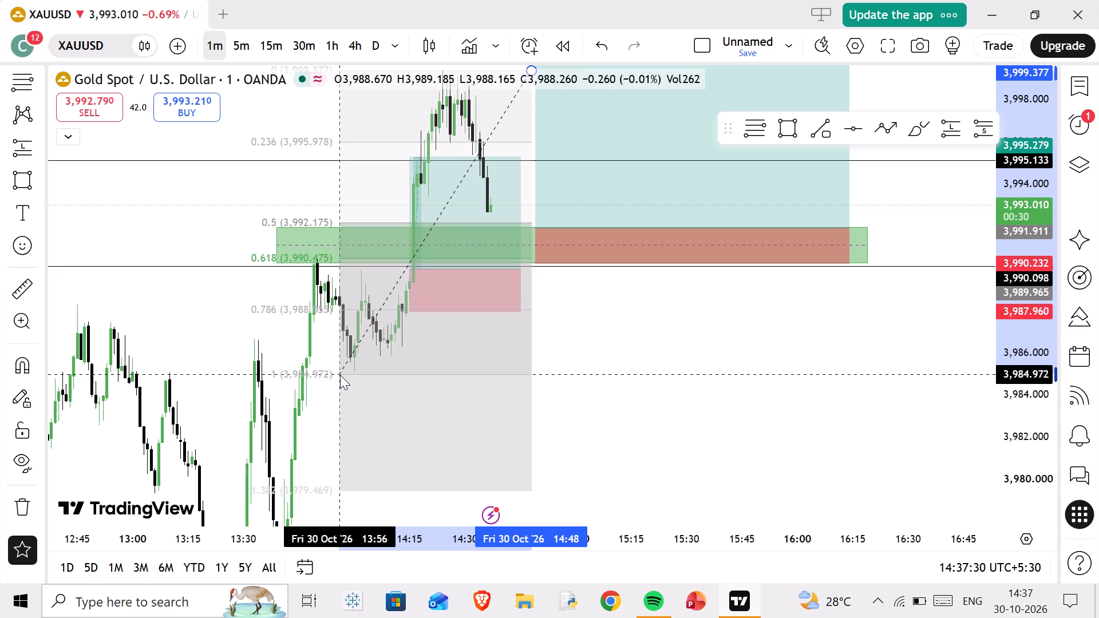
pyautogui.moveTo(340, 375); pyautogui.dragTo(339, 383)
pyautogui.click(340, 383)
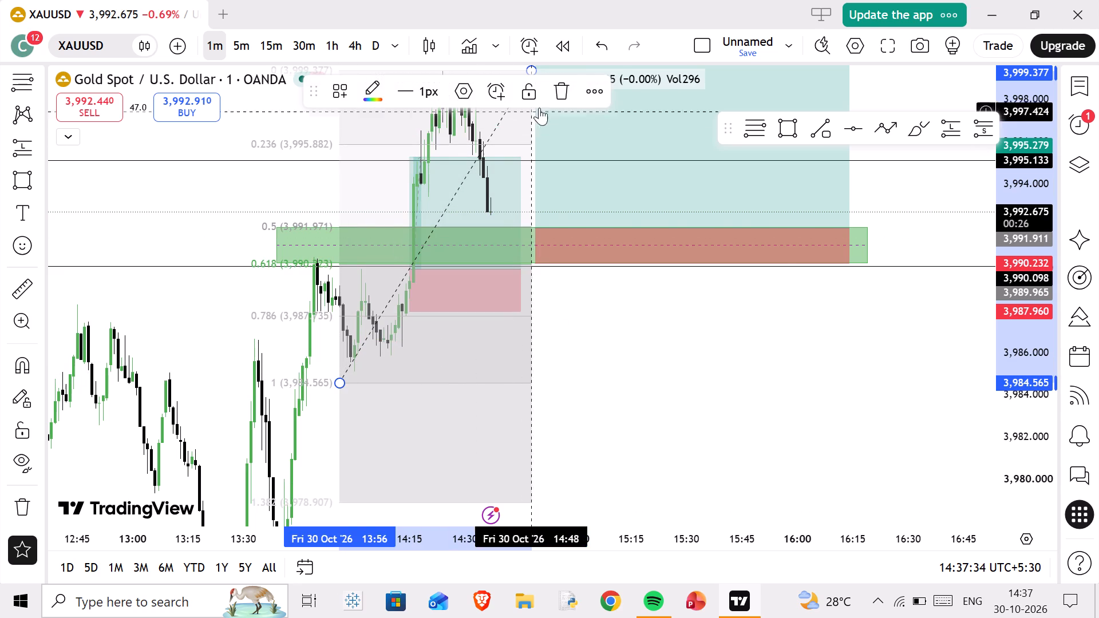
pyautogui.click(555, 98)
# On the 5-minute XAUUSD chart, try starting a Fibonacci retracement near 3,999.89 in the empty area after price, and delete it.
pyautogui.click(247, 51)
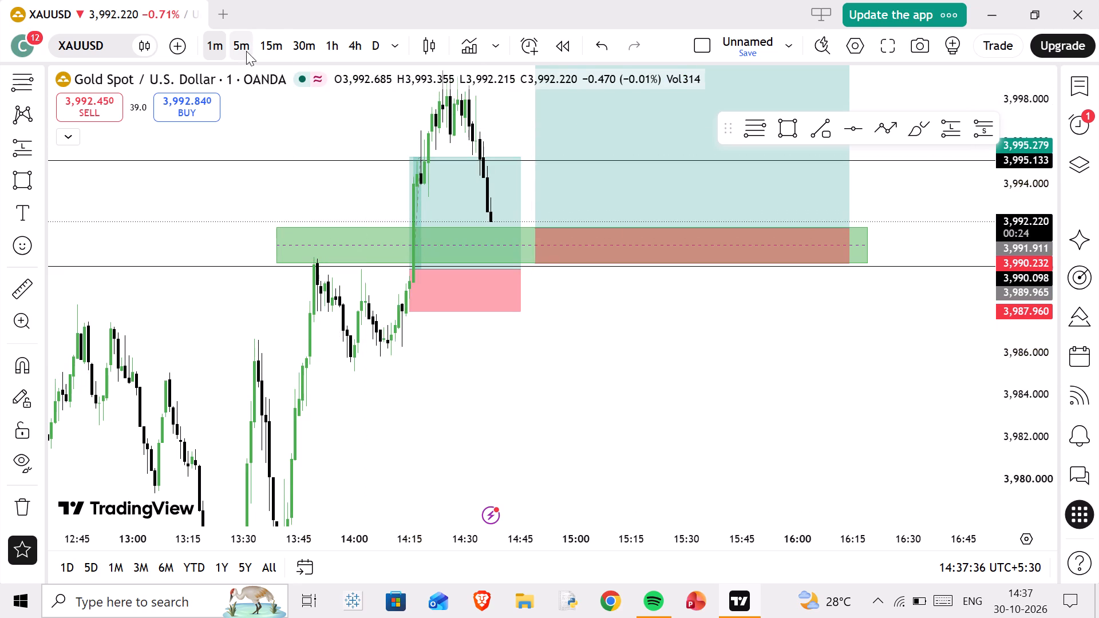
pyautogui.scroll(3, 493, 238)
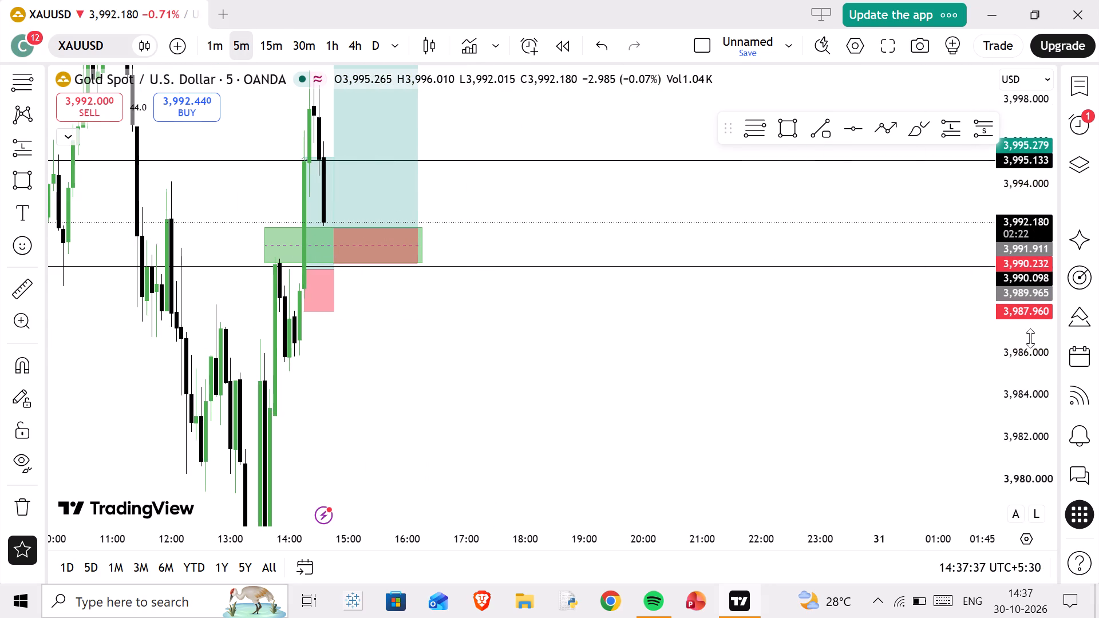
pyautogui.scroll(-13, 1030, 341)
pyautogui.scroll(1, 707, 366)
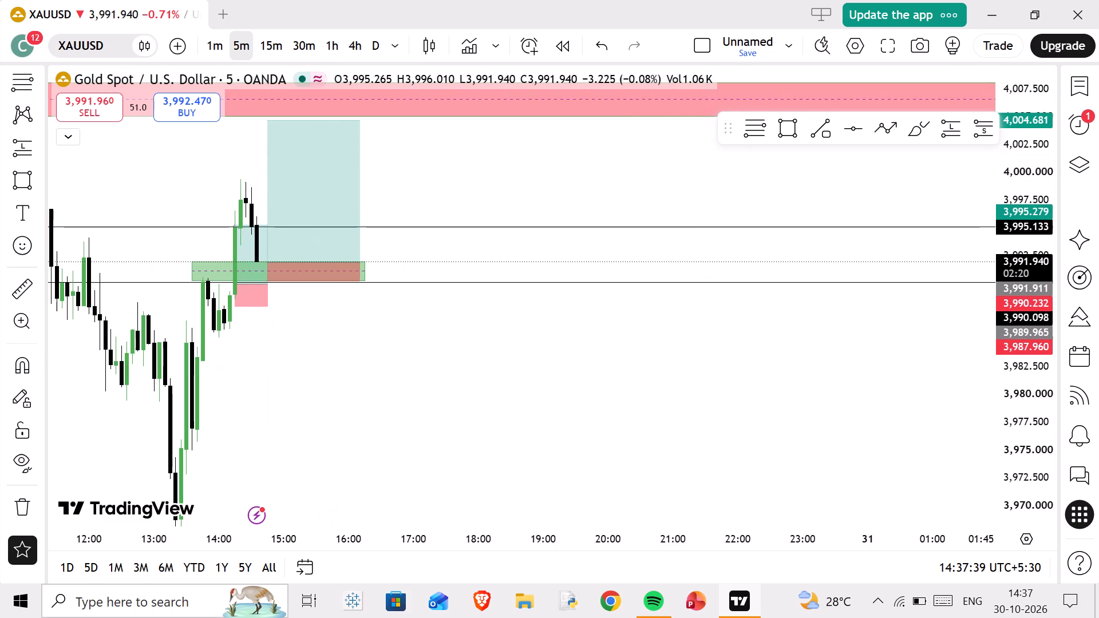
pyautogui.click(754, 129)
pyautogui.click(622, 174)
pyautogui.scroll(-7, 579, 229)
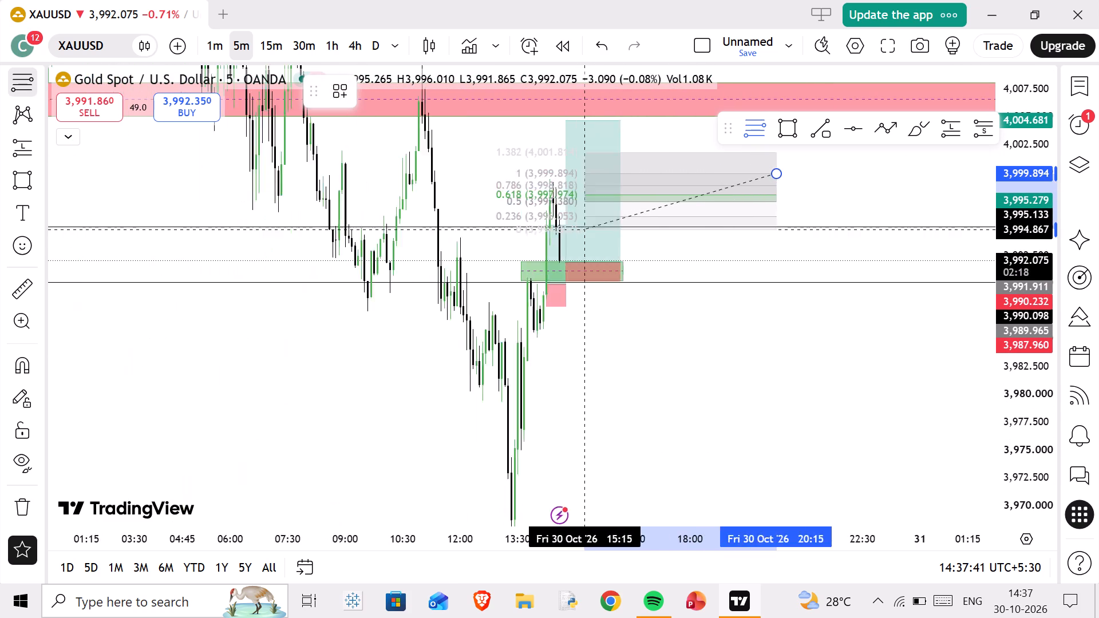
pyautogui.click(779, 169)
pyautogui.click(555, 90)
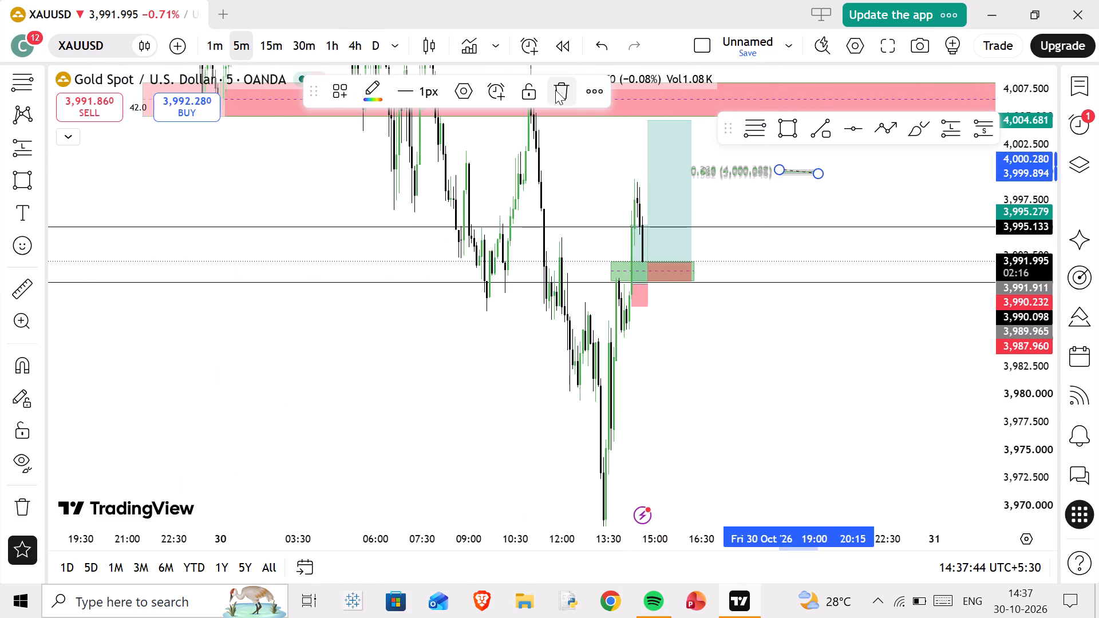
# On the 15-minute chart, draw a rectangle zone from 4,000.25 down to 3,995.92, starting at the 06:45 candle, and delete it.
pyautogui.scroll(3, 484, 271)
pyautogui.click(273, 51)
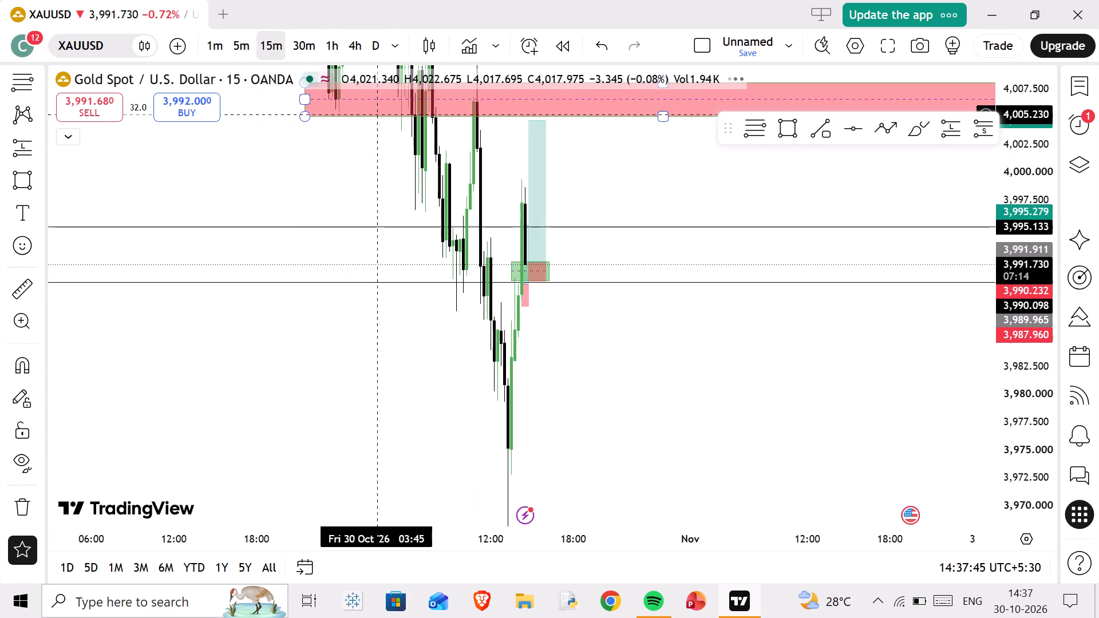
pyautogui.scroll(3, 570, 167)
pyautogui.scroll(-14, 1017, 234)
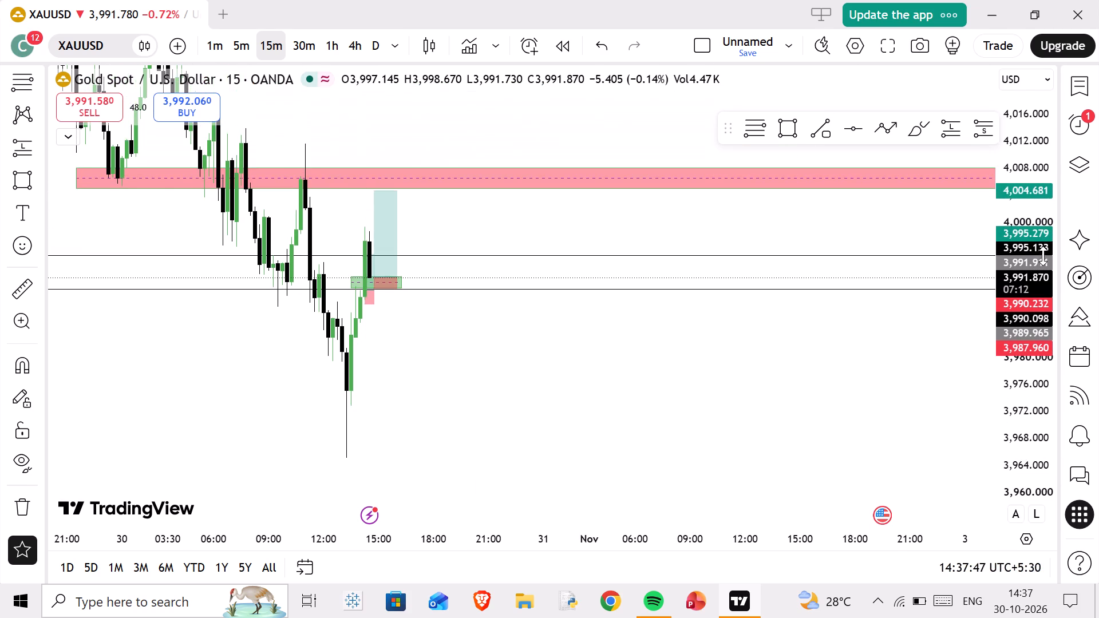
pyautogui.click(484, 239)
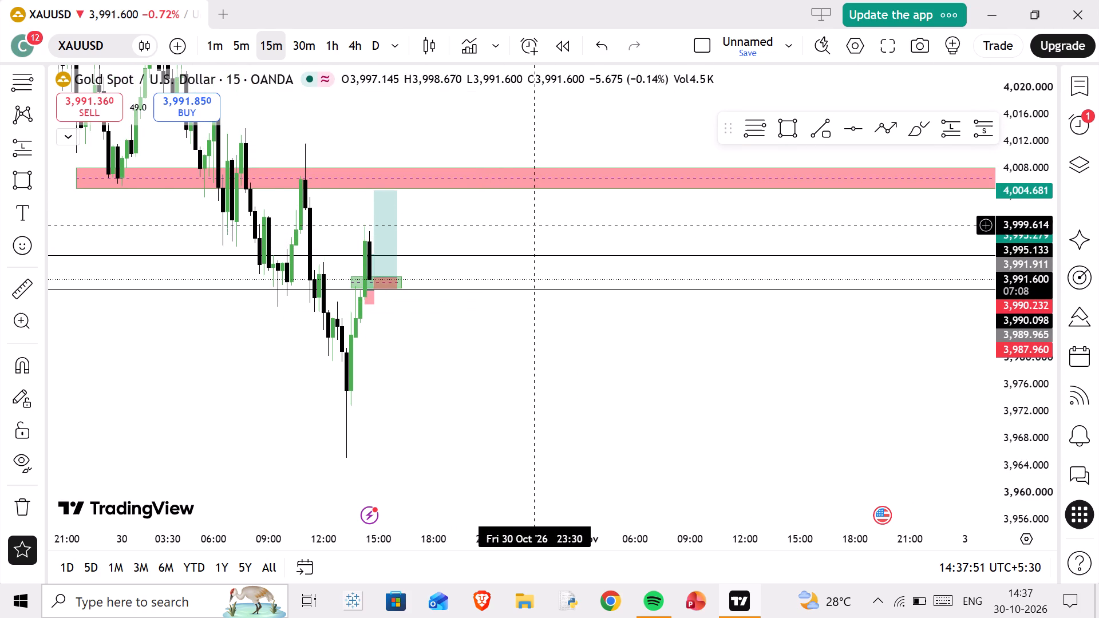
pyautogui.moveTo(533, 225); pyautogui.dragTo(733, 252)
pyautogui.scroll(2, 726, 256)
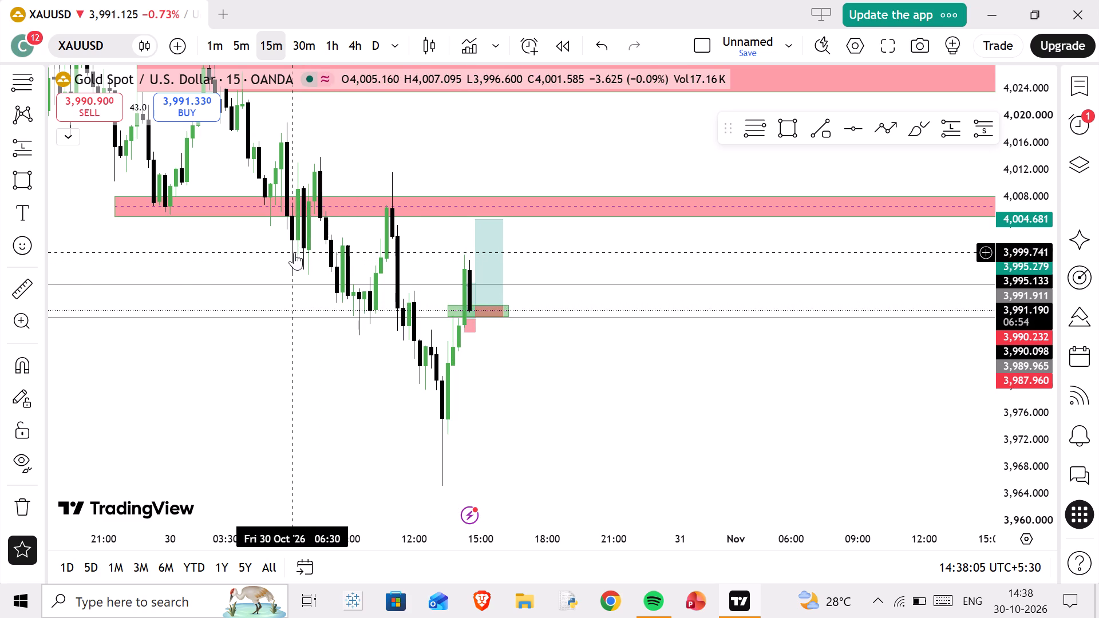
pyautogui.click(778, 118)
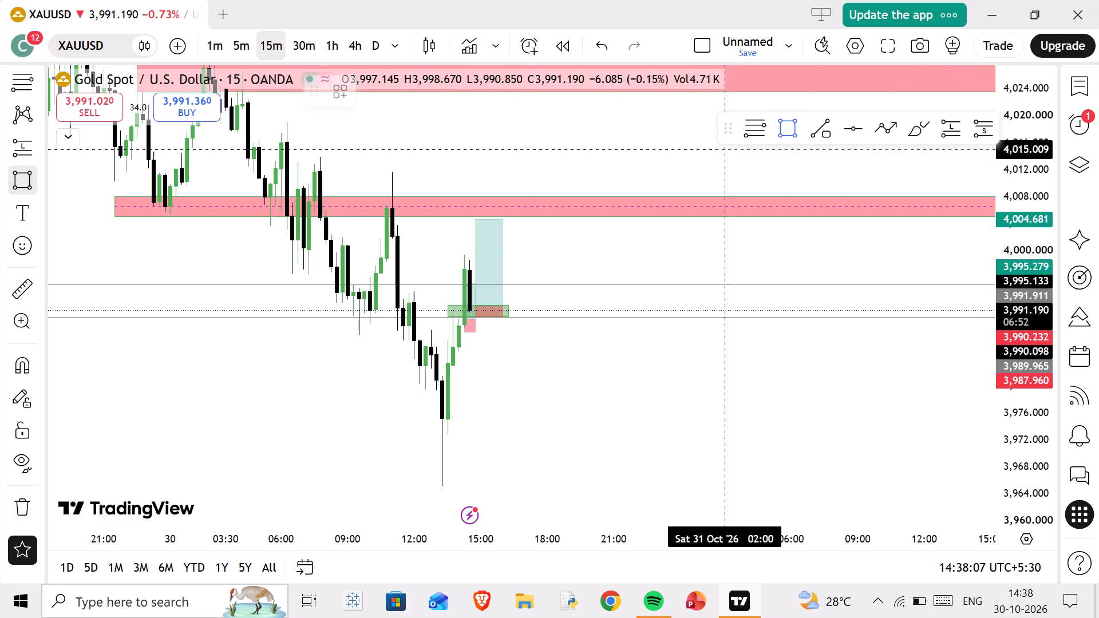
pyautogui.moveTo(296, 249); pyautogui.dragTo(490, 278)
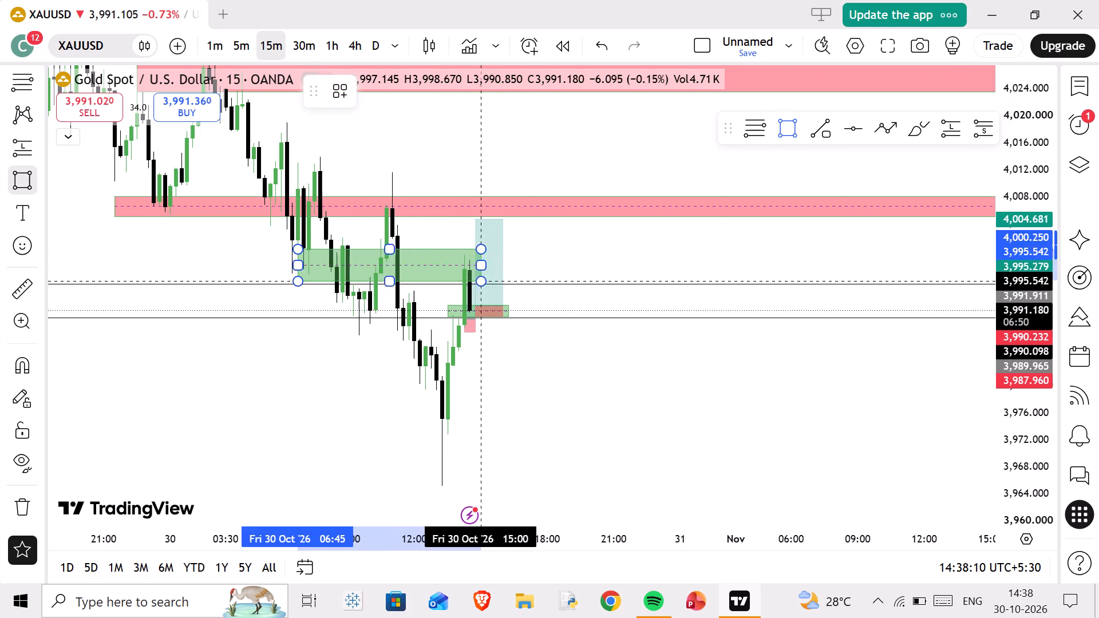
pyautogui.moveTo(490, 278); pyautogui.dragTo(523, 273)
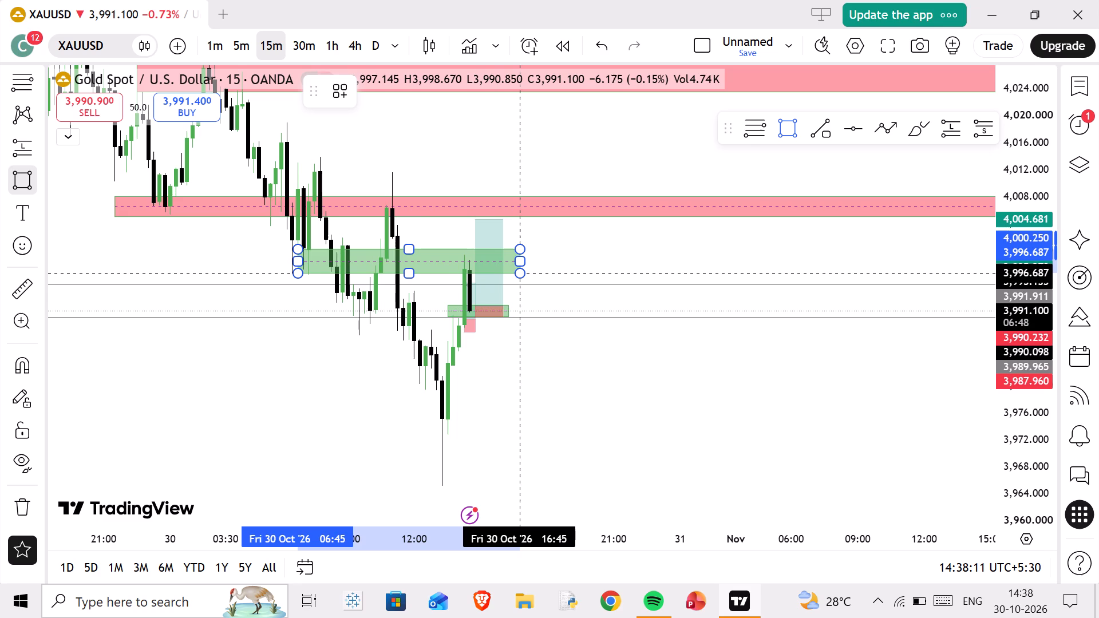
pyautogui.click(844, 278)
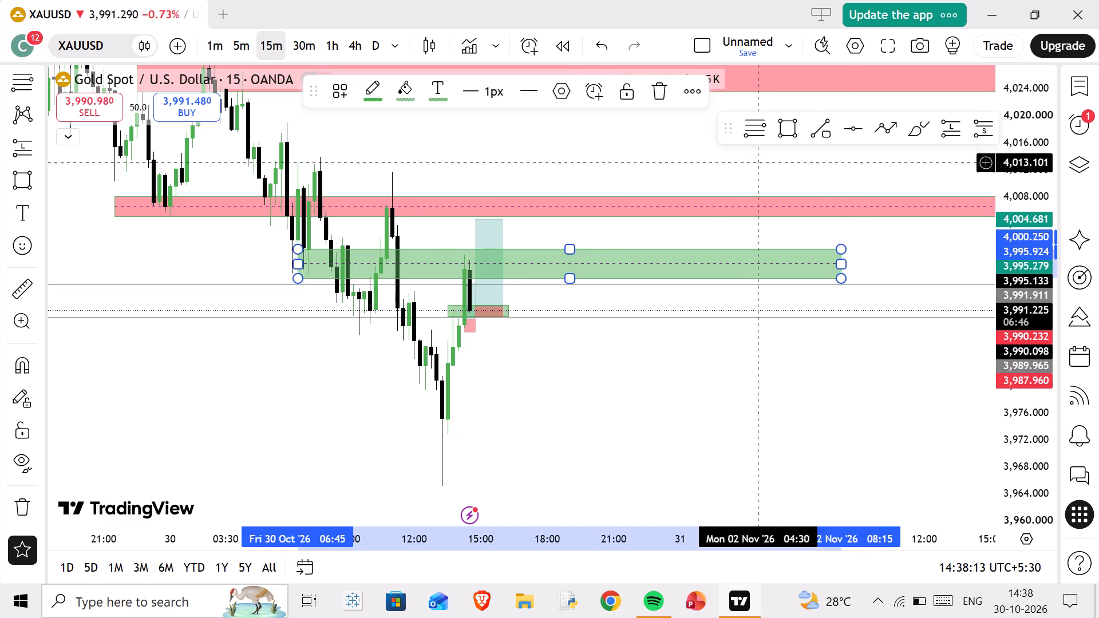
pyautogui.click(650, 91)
# Switch XAUUSD to the 5-minute chart and examine price at the green pullback zone and the planned long positions.
pyautogui.click(238, 56)
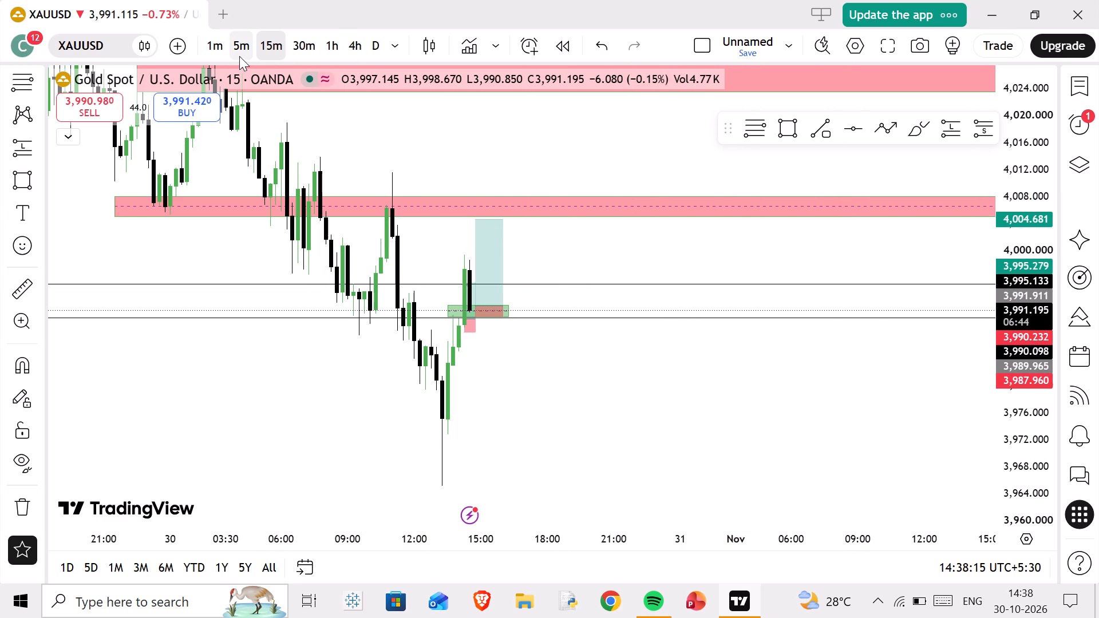
pyautogui.scroll(2, 572, 299)
pyautogui.click(543, 259)
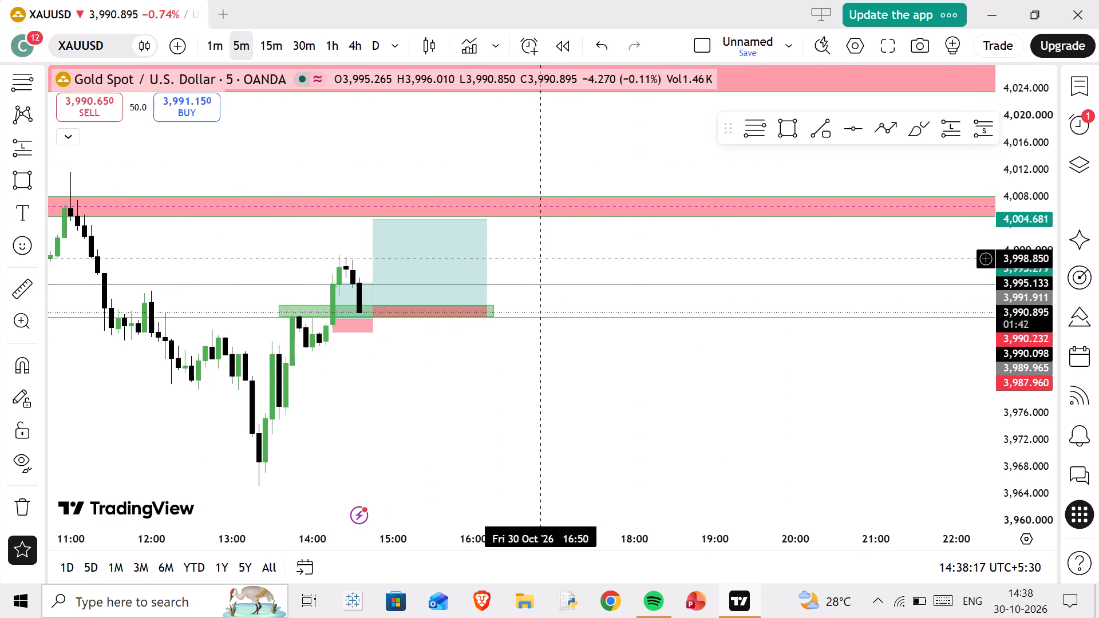
pyautogui.scroll(13, 1025, 383)
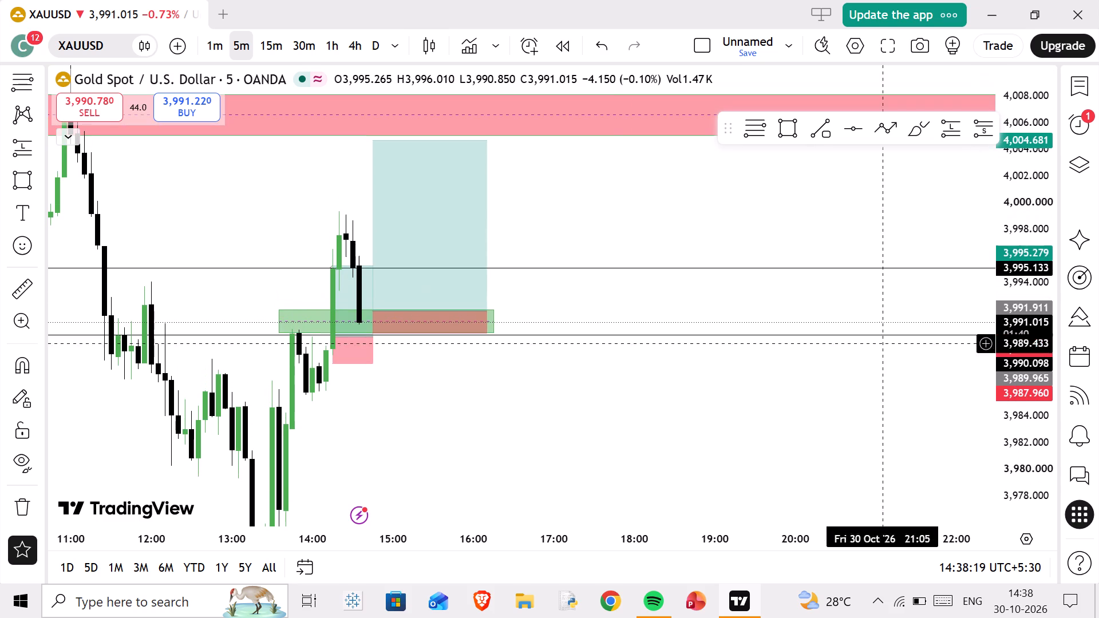
pyautogui.click(567, 228)
pyautogui.scroll(2, 567, 228)
pyautogui.moveTo(529, 220); pyautogui.dragTo(604, 217)
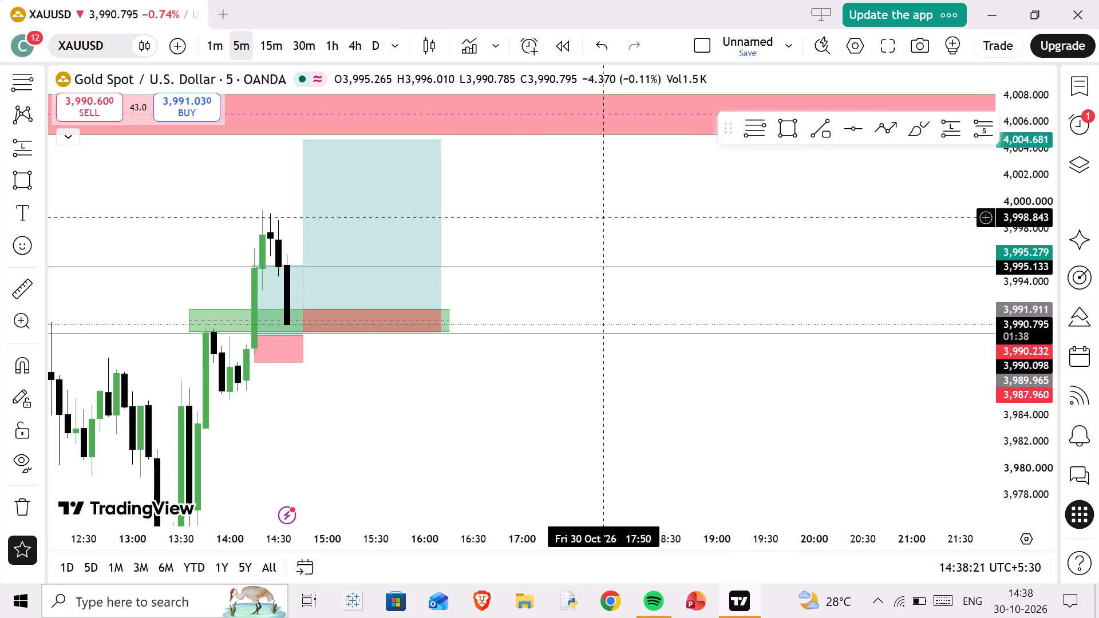
pyautogui.scroll(-1, 602, 223)
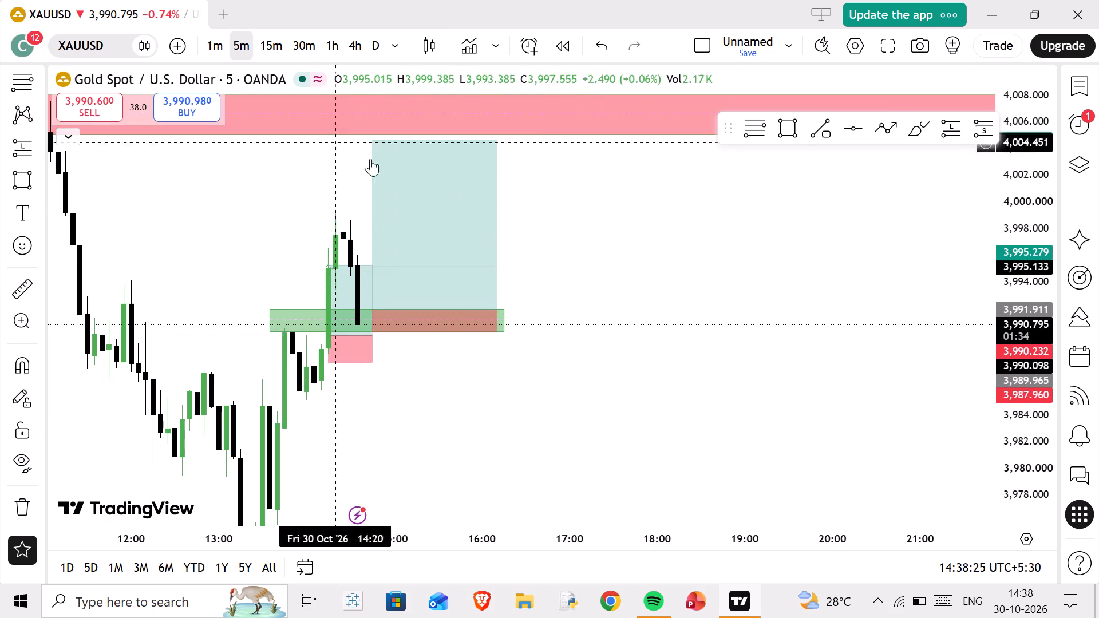
pyautogui.click(573, 217)
pyautogui.scroll(1, 567, 214)
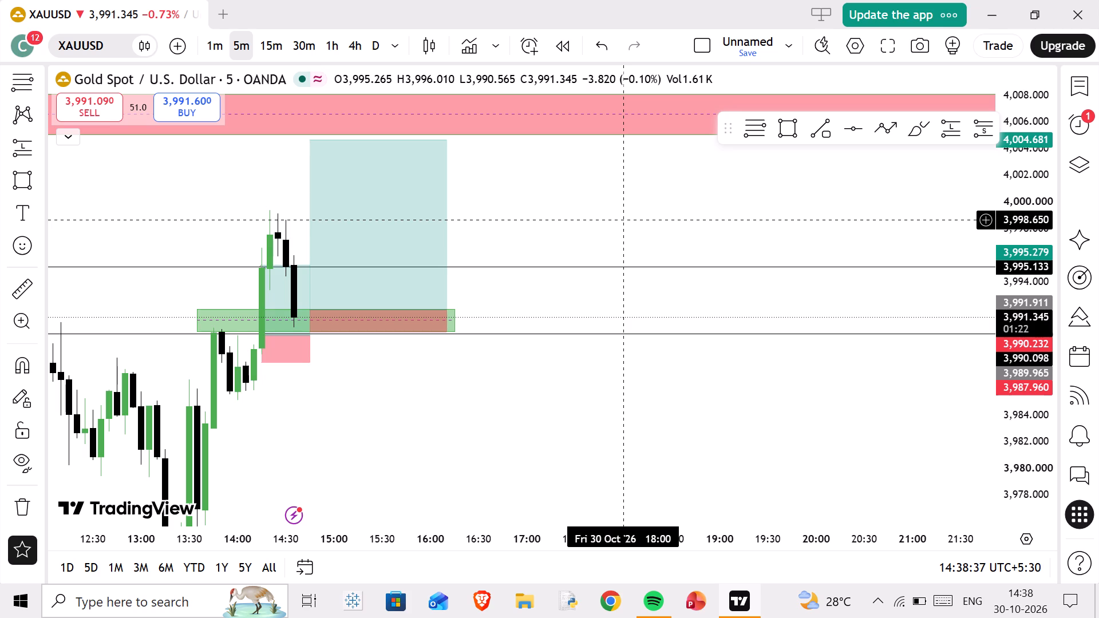
# Switch XAUUSD to the 1-minute chart and examine the latest candles inside the green zone against the long positions' entries and stops.
pyautogui.click(218, 37)
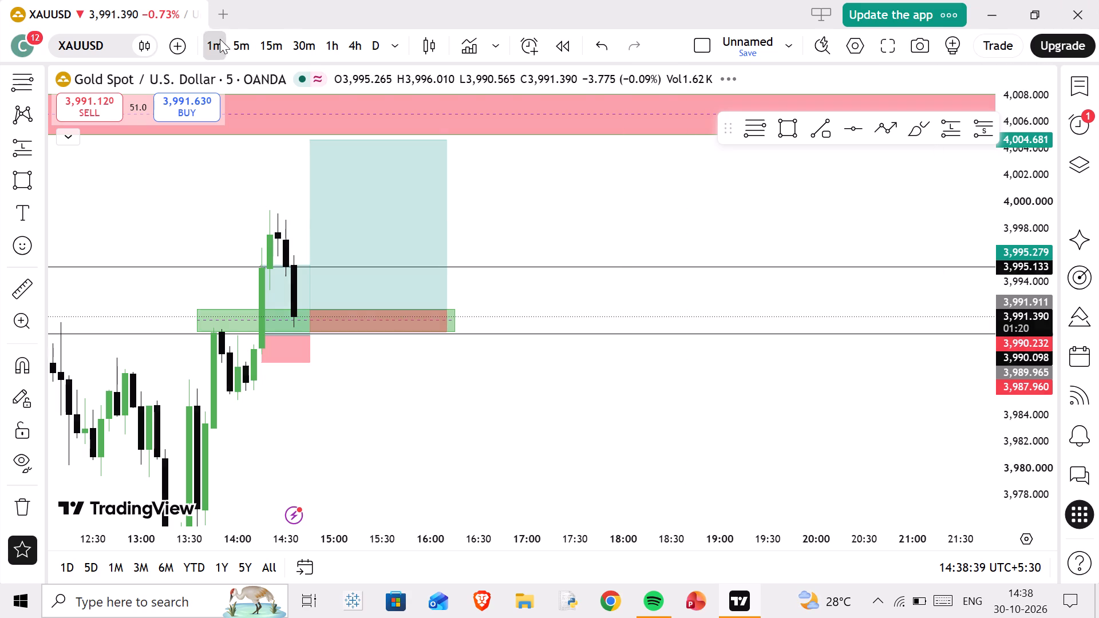
pyautogui.scroll(-2, 551, 195)
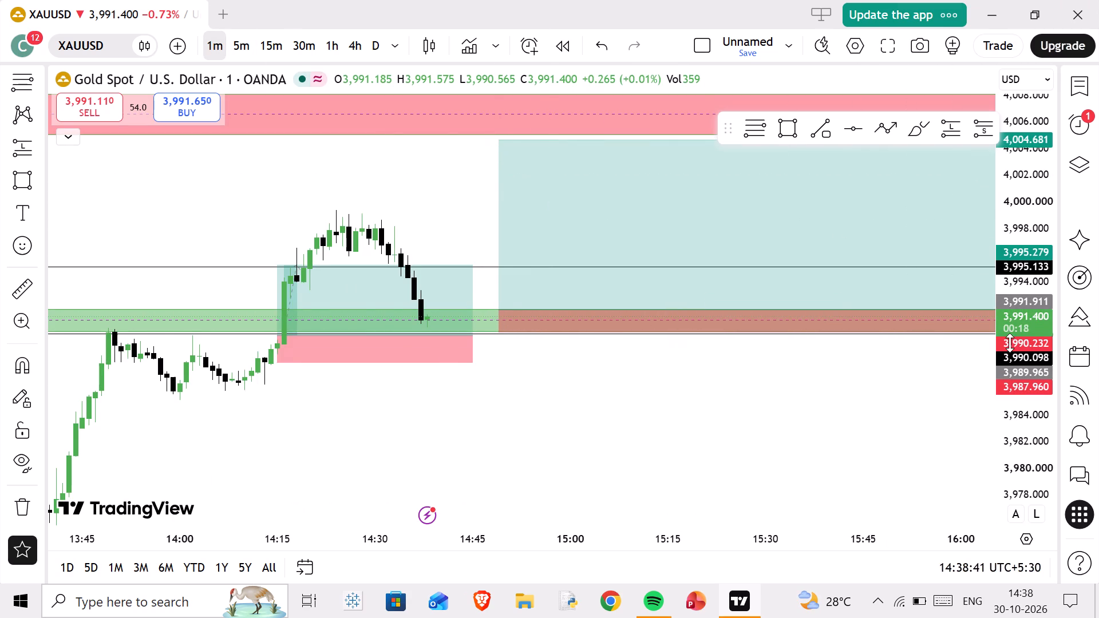
pyautogui.scroll(15, 1027, 348)
pyautogui.scroll(-2, 545, 283)
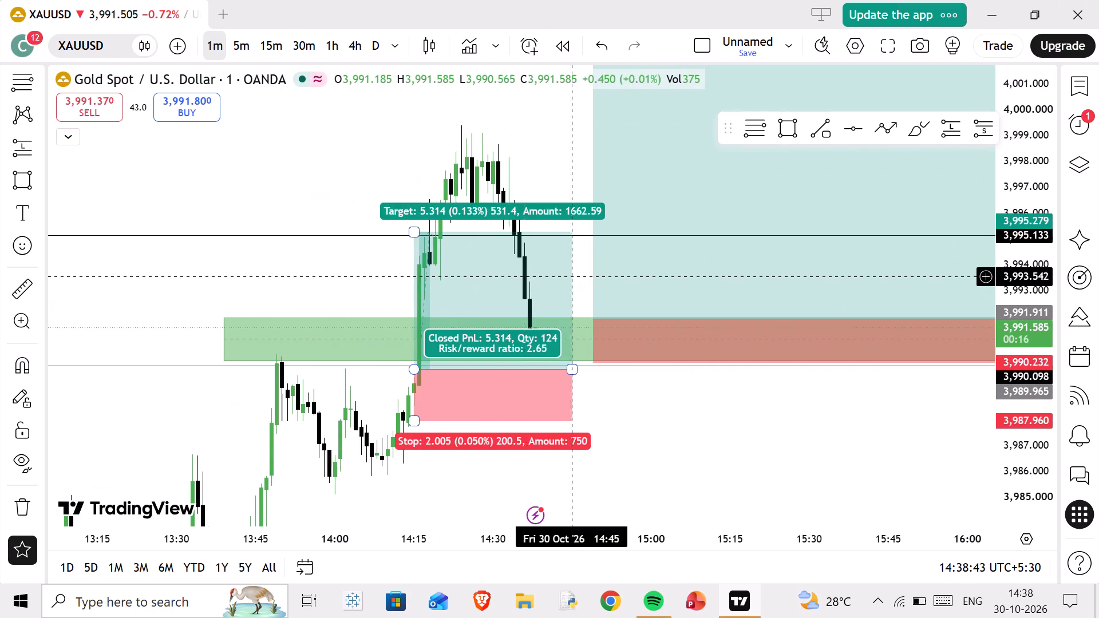
pyautogui.click(582, 281)
pyautogui.moveTo(582, 286); pyautogui.dragTo(576, 287)
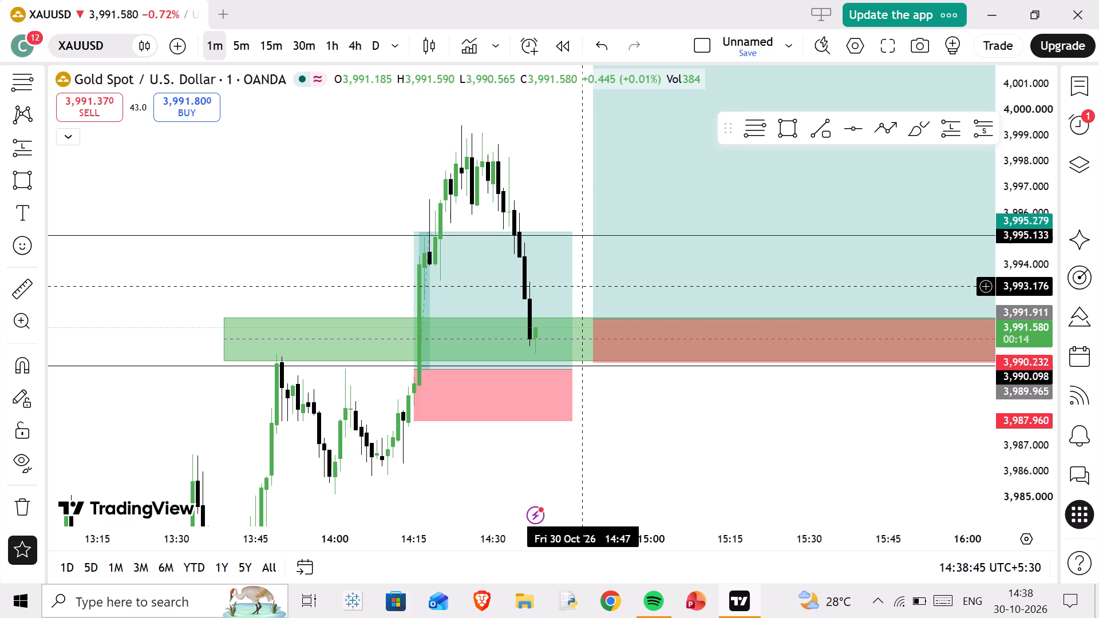
pyautogui.moveTo(576, 287); pyautogui.dragTo(477, 284)
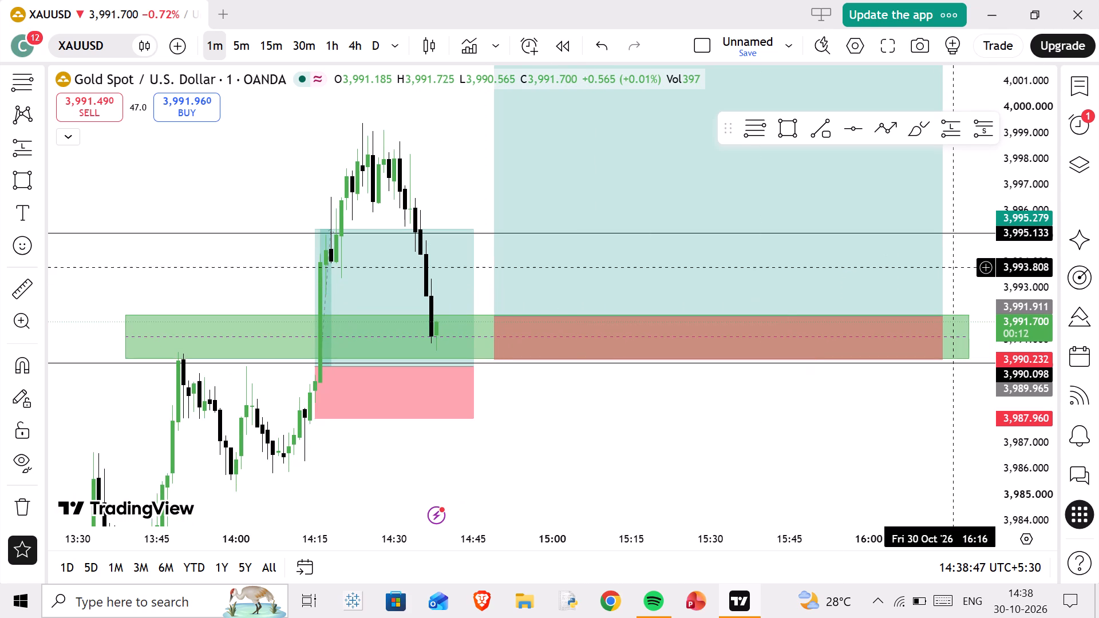
pyautogui.moveTo(951, 267); pyautogui.dragTo(821, 271)
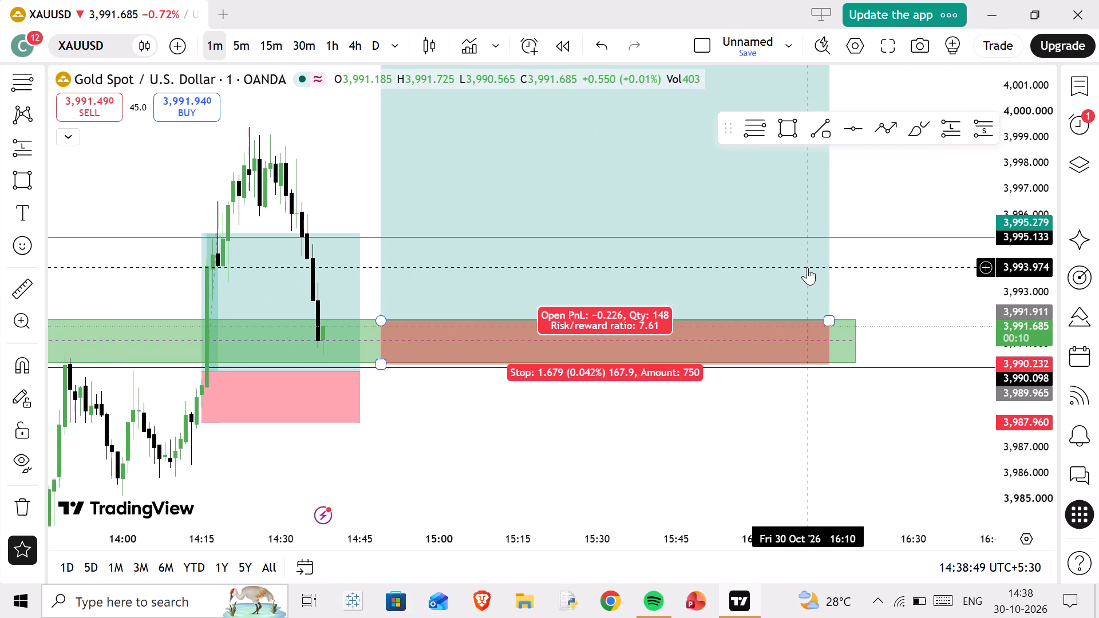
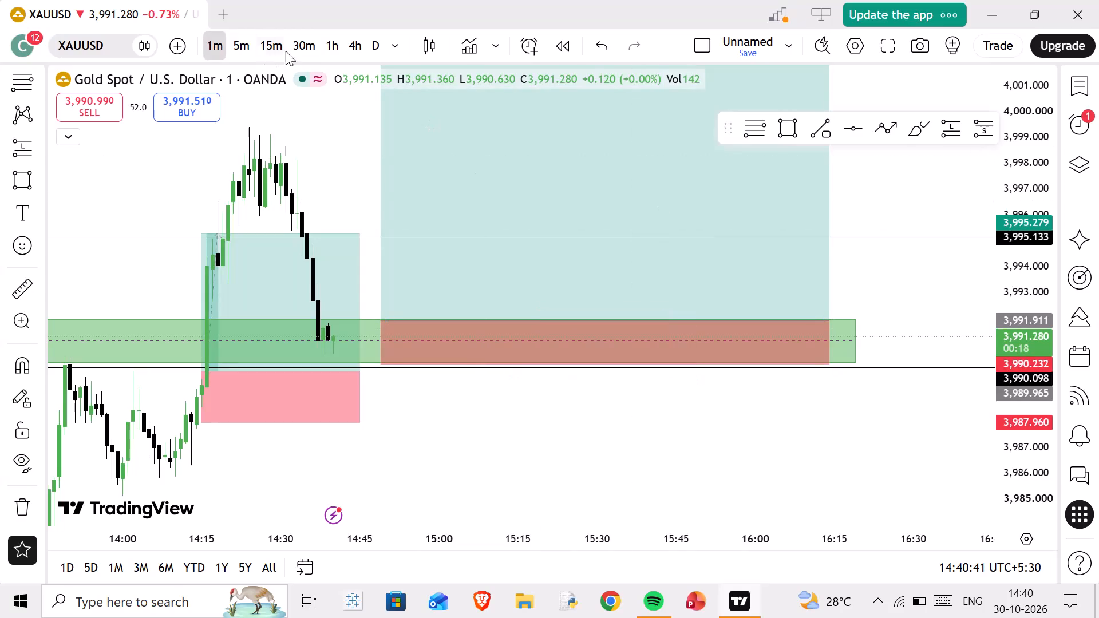
# Switch XAUUSD to the 15-minute chart and examine the latest upswing against the green pullback zone and the red zone above.
pyautogui.click(267, 50)
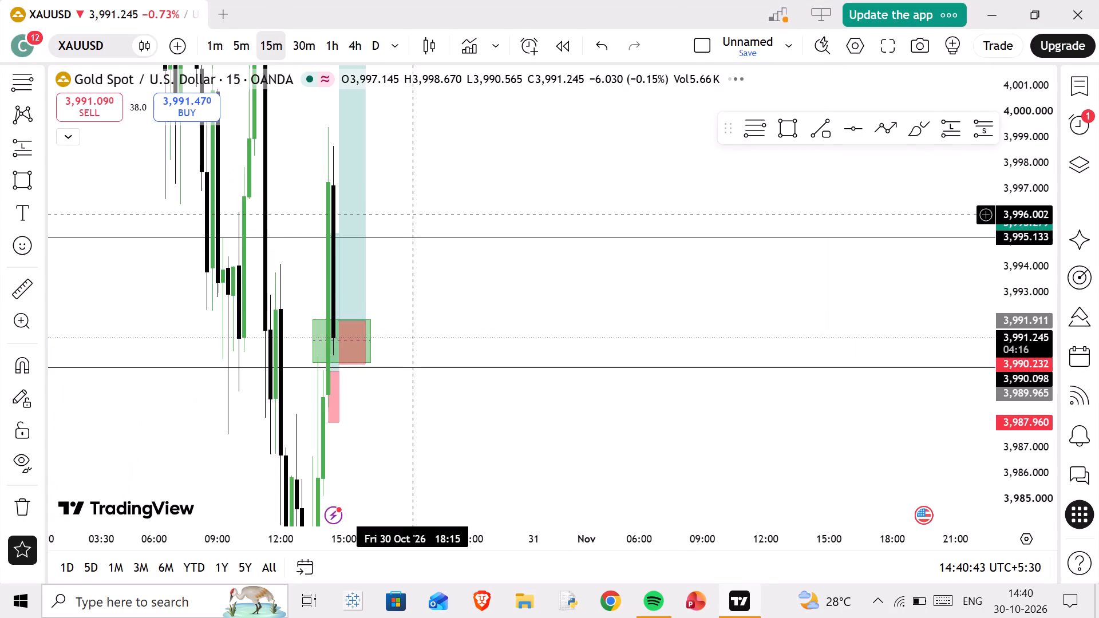
pyautogui.scroll(-1, 417, 218)
pyautogui.moveTo(641, 243); pyautogui.dragTo(711, 171)
pyautogui.scroll(-4, 1042, 282)
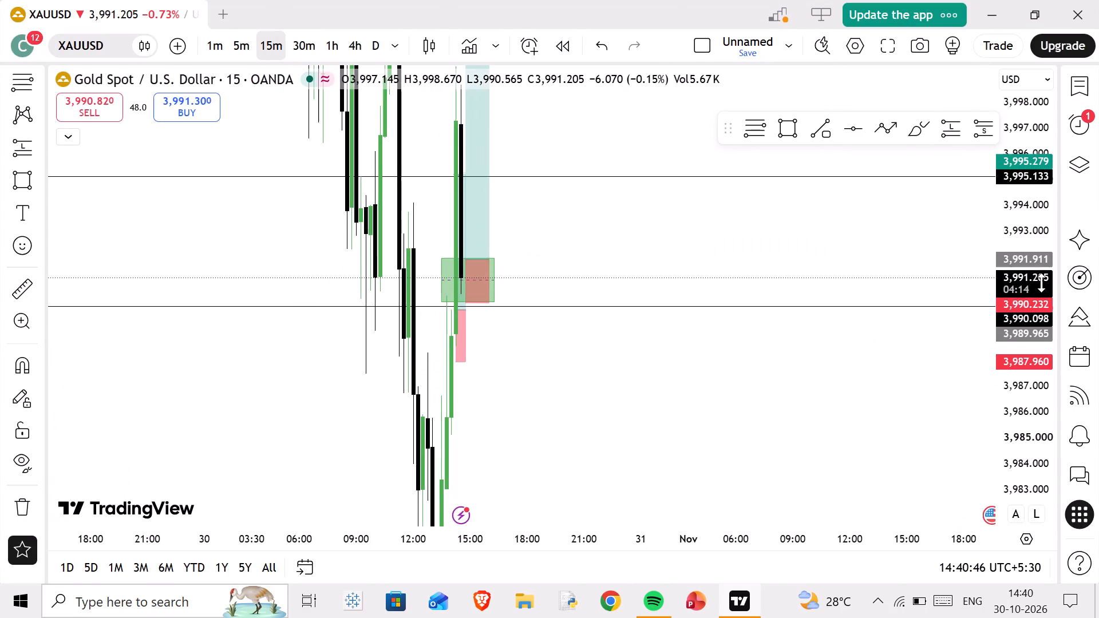
pyautogui.scroll(-17, 1041, 283)
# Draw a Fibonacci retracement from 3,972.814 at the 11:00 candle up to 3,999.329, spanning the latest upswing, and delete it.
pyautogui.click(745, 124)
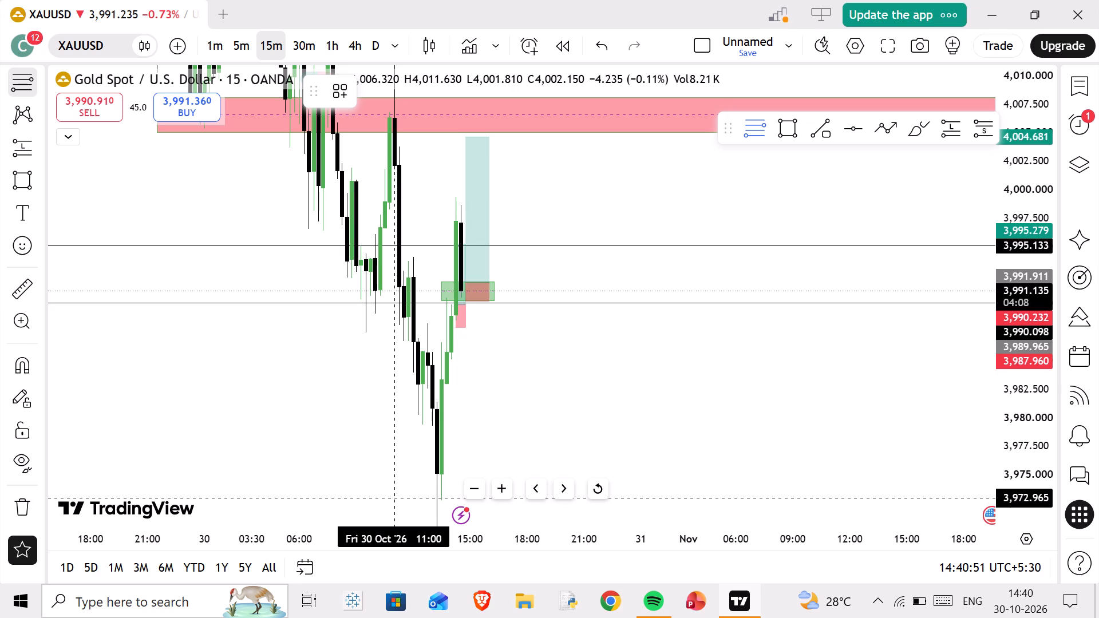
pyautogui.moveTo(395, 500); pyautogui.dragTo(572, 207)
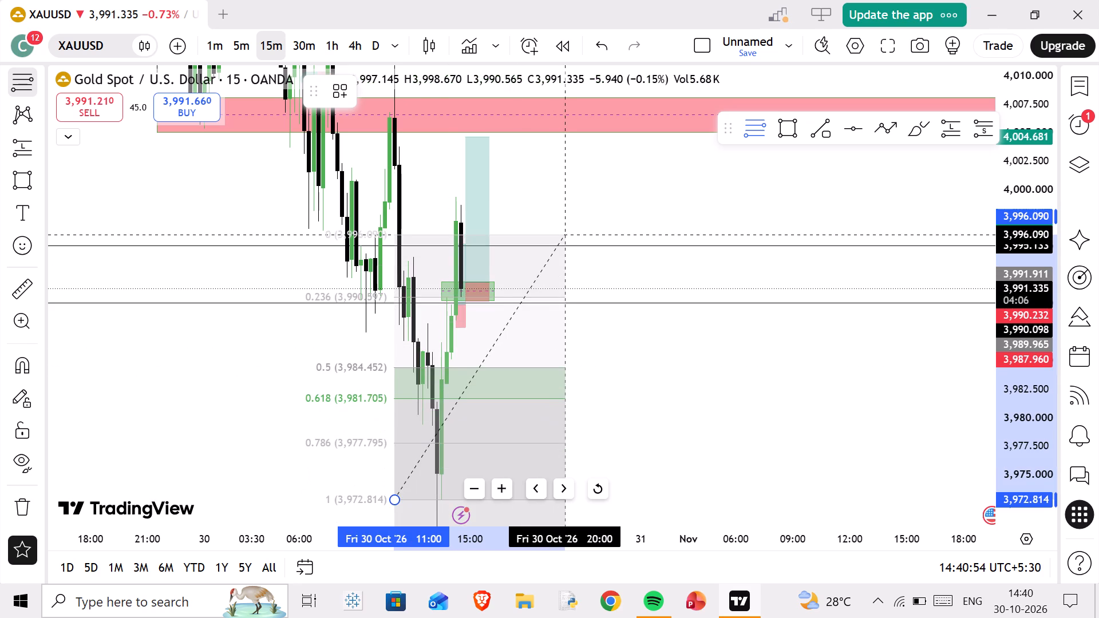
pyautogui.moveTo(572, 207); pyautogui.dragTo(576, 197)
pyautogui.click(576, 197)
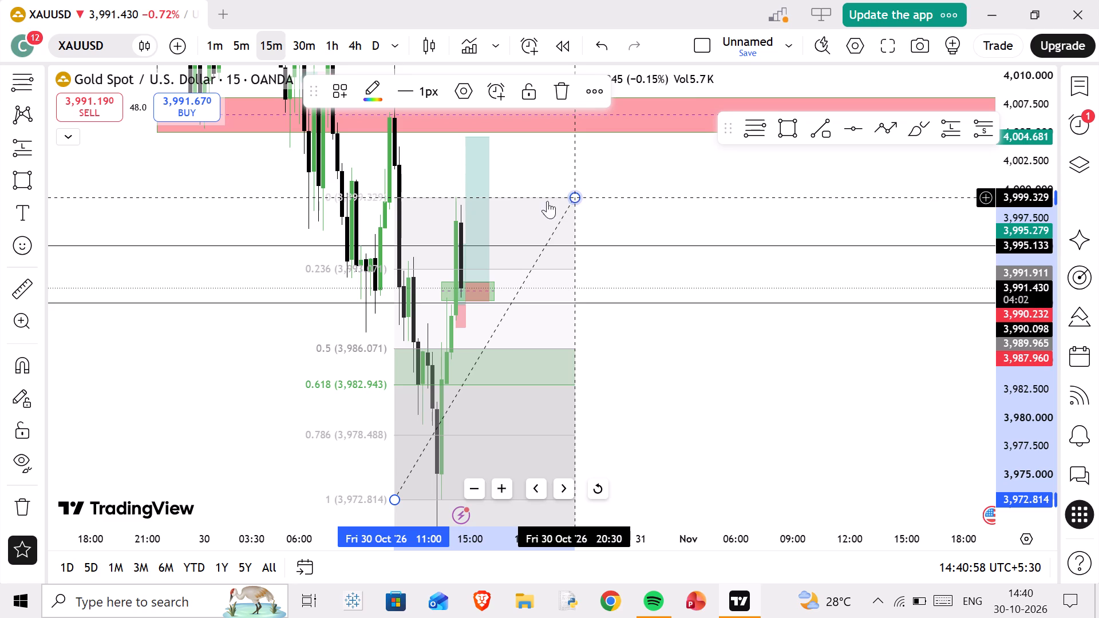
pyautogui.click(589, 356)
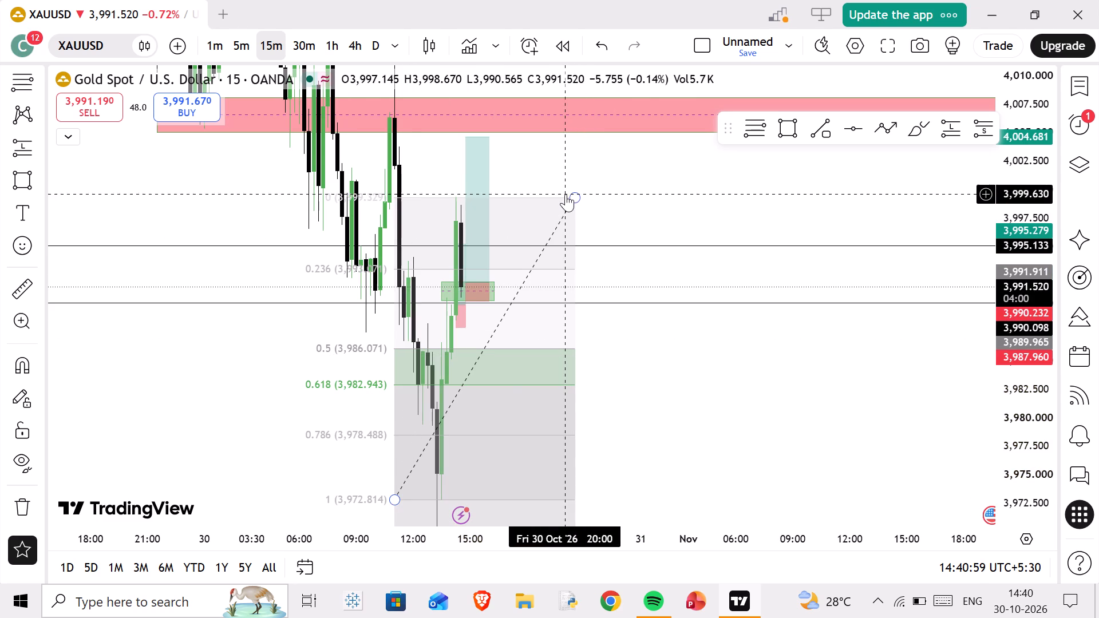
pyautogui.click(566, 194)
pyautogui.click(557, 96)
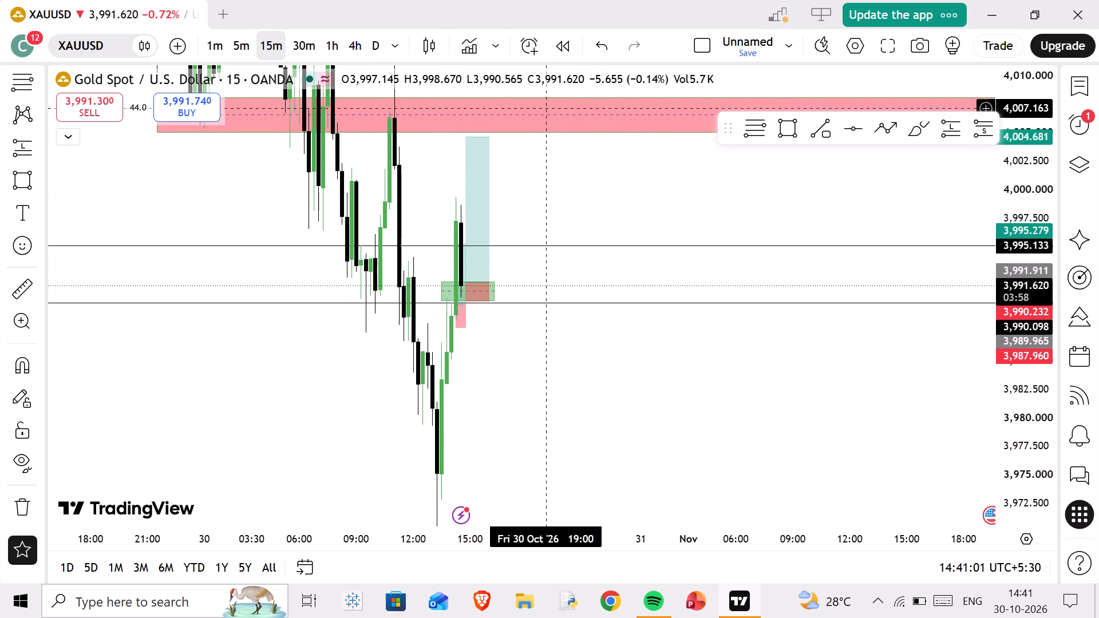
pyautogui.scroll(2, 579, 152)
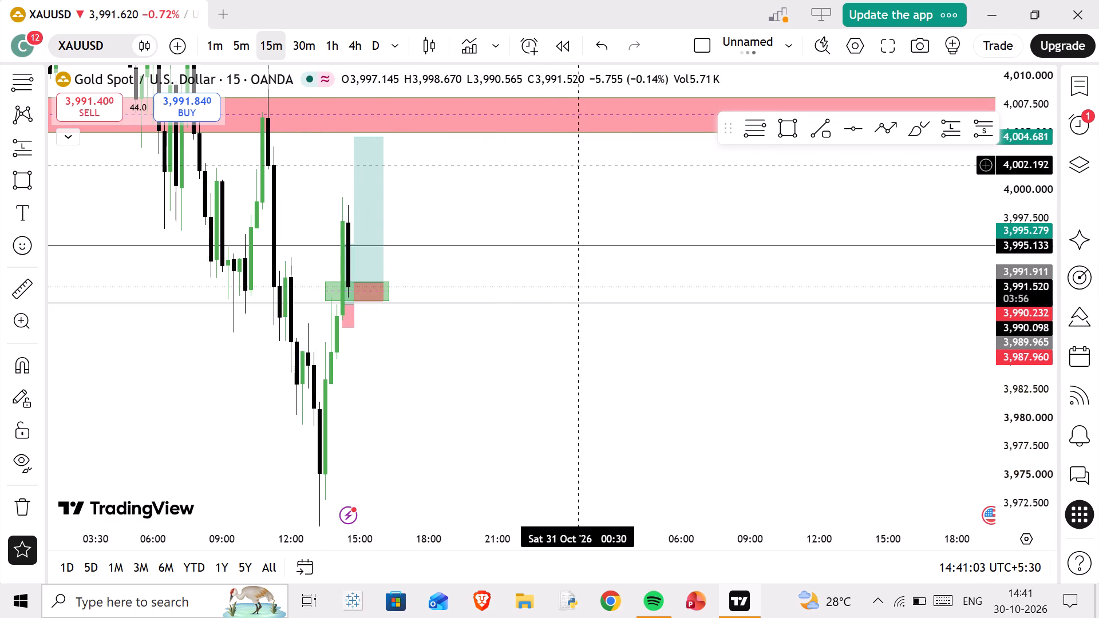